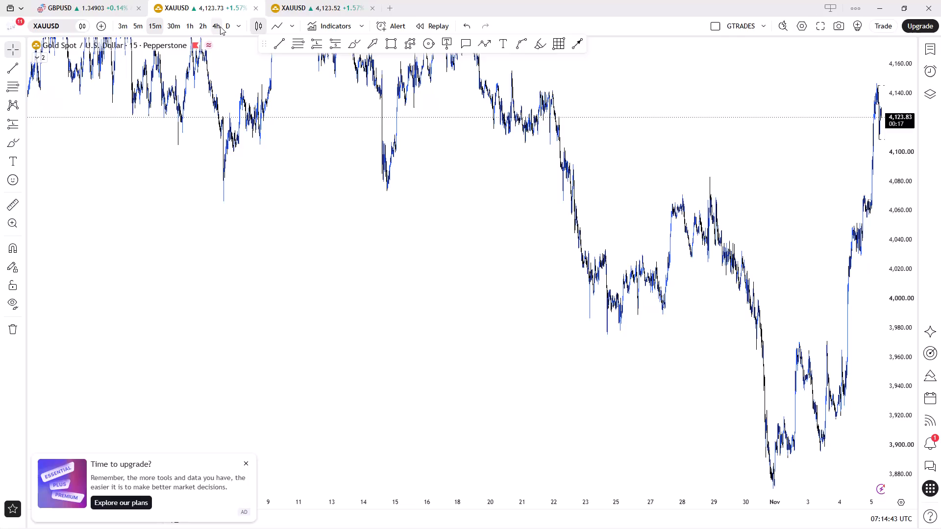
# Switch the XAUUSD chart to the 4h timeframe and reset the chart view to show the recent candles.
pyautogui.click(220, 26)
pyautogui.rightClick(627, 133)
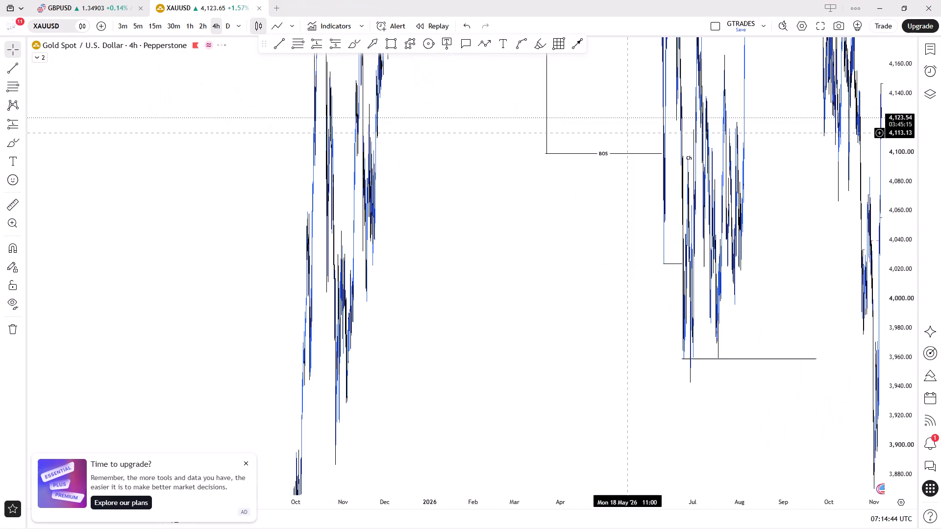
pyautogui.click(628, 133)
pyautogui.click(635, 137)
pyautogui.scroll(3, 715, 191)
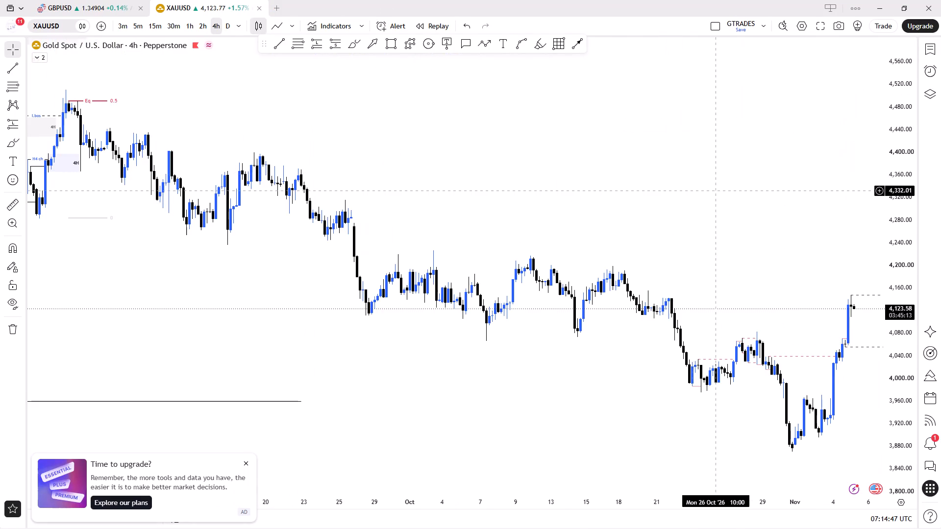
pyautogui.scroll(1, 715, 191)
pyautogui.moveTo(711, 192); pyautogui.dragTo(465, 187)
pyautogui.scroll(-2, 465, 187)
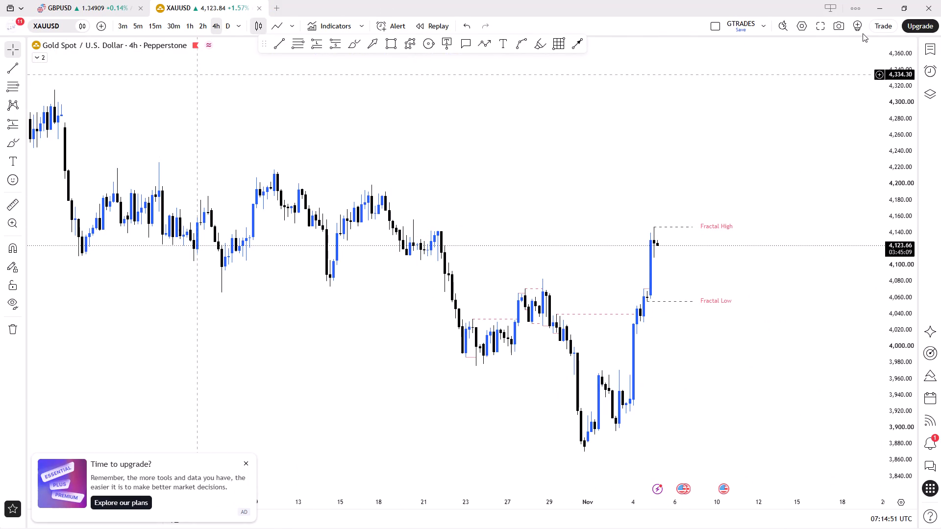
# Open the watchlist and load its first XAUUSD entry, the FOREX.com gold feed, on the 4h chart.
pyautogui.click(934, 43)
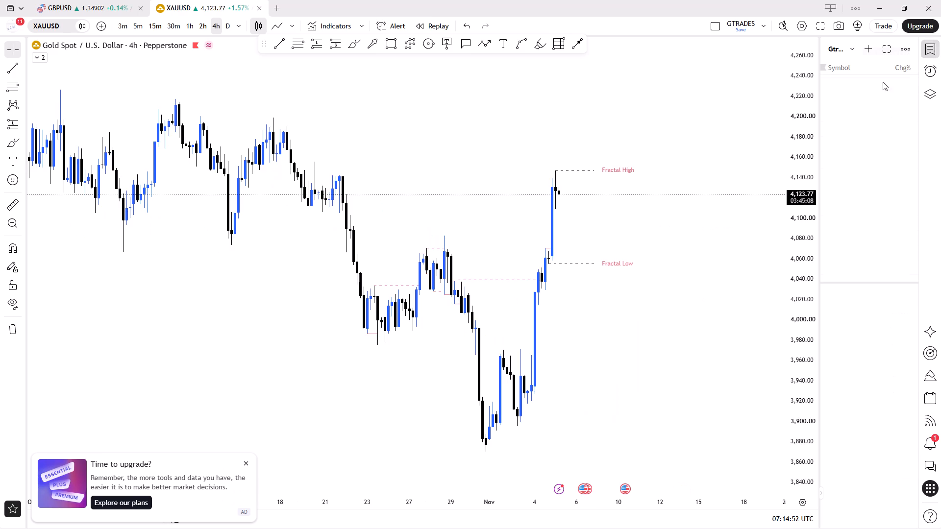
pyautogui.click(870, 89)
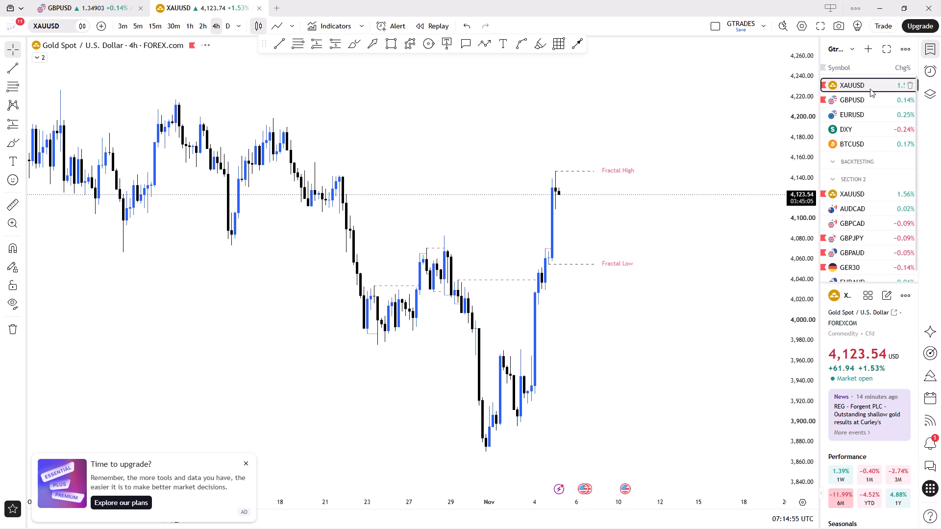
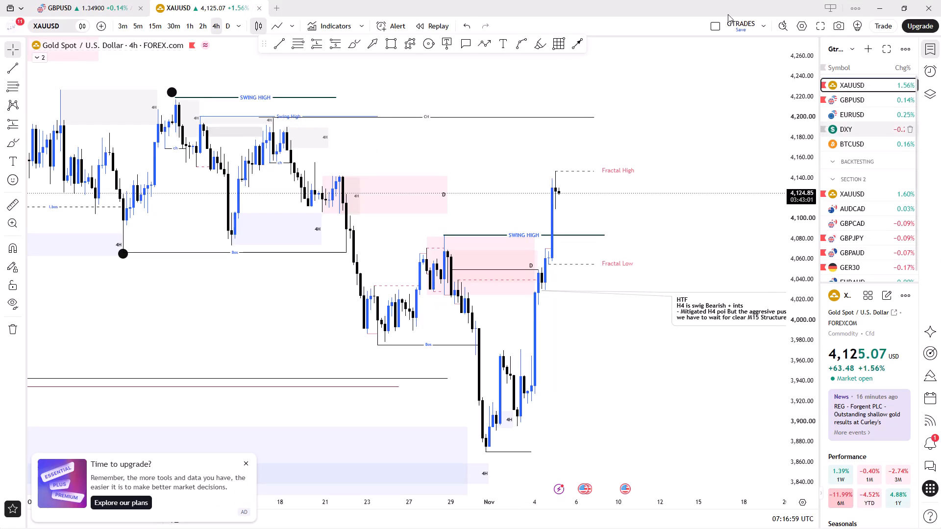
# Close the watchlist to give the XAUUSD 4h chart the full width.
pyautogui.doubleClick(933, 52)
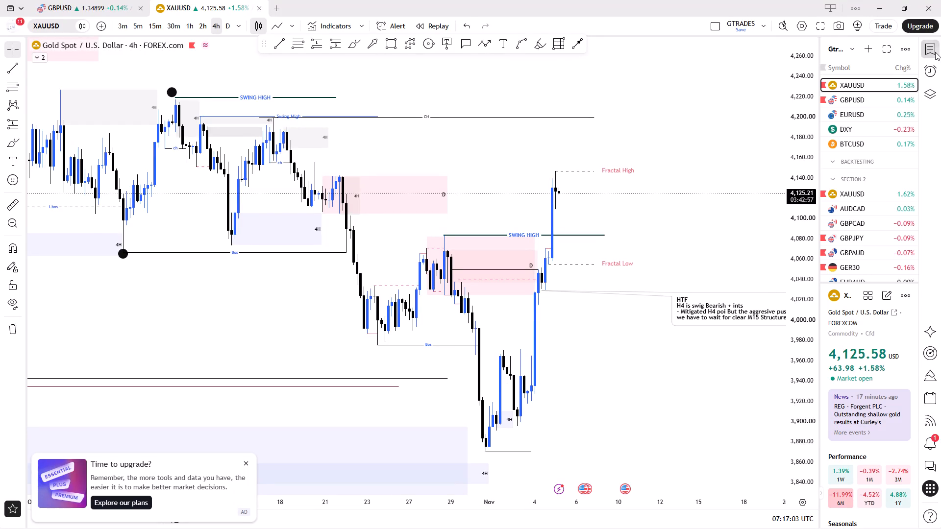
pyautogui.click(935, 52)
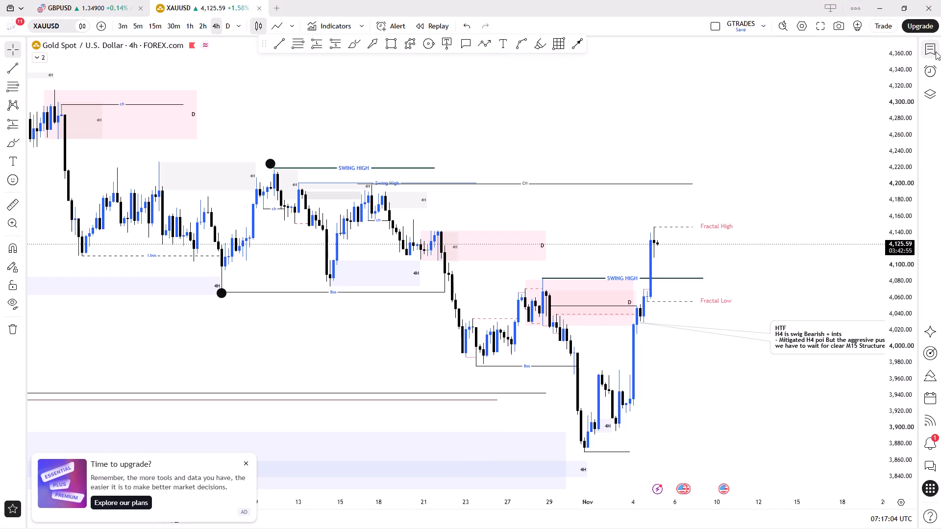
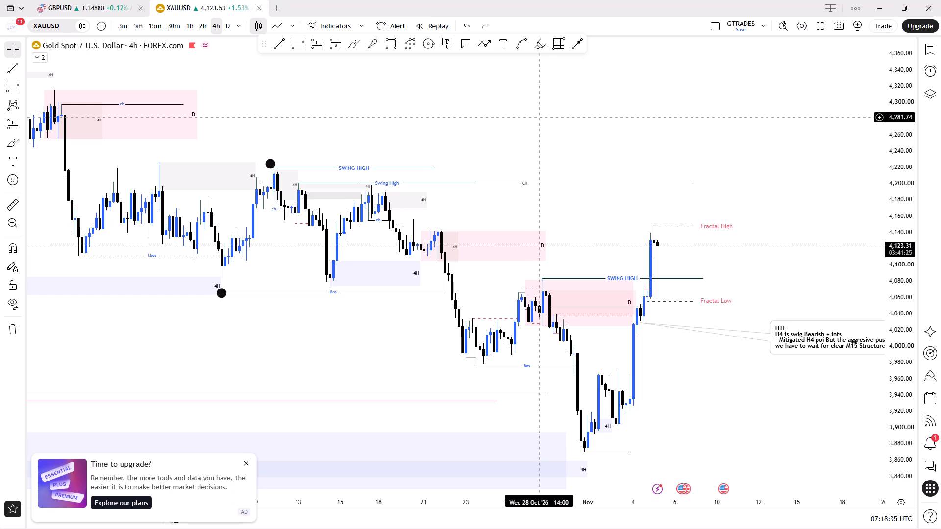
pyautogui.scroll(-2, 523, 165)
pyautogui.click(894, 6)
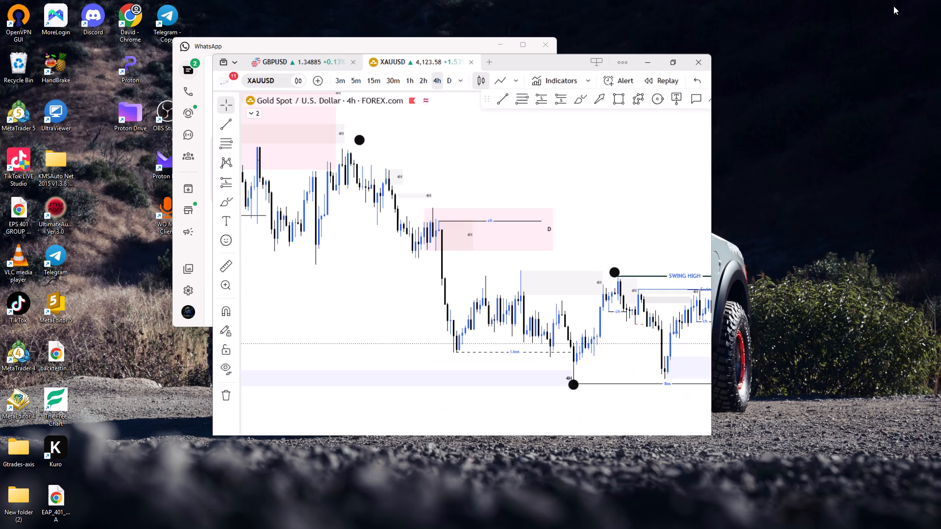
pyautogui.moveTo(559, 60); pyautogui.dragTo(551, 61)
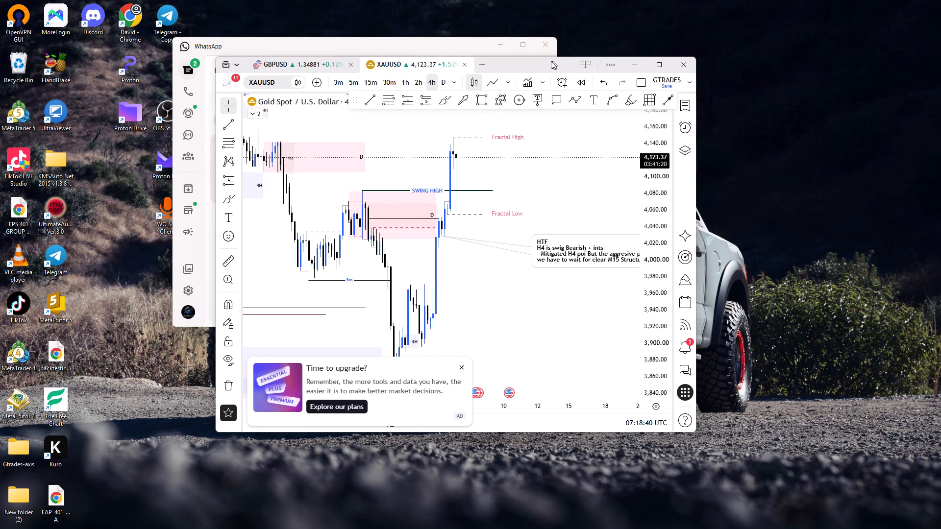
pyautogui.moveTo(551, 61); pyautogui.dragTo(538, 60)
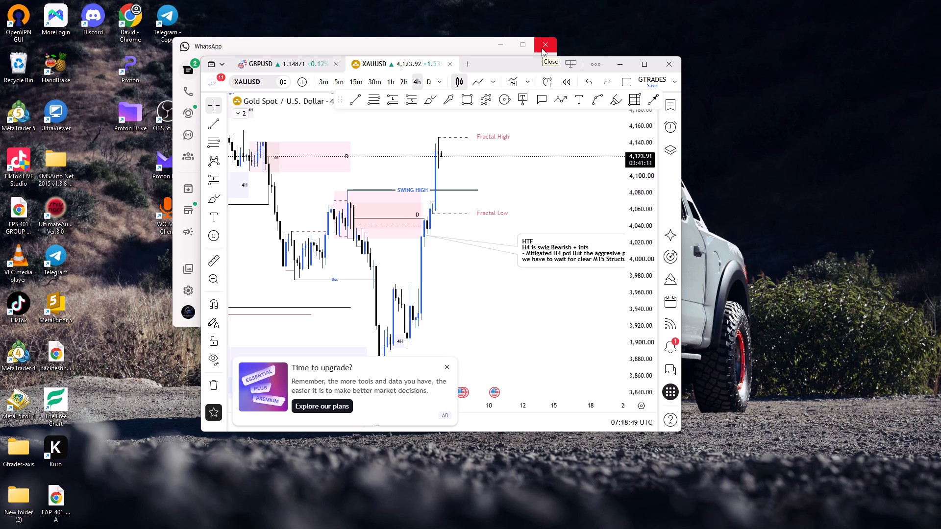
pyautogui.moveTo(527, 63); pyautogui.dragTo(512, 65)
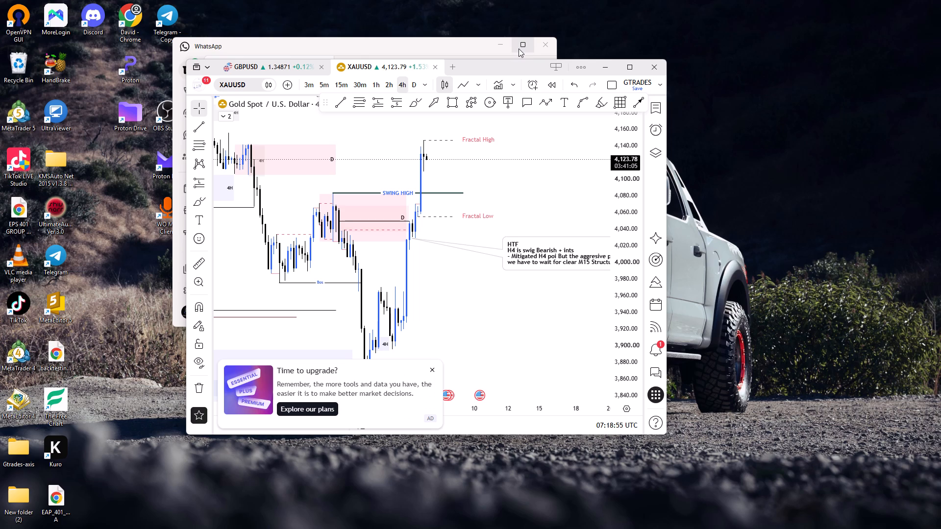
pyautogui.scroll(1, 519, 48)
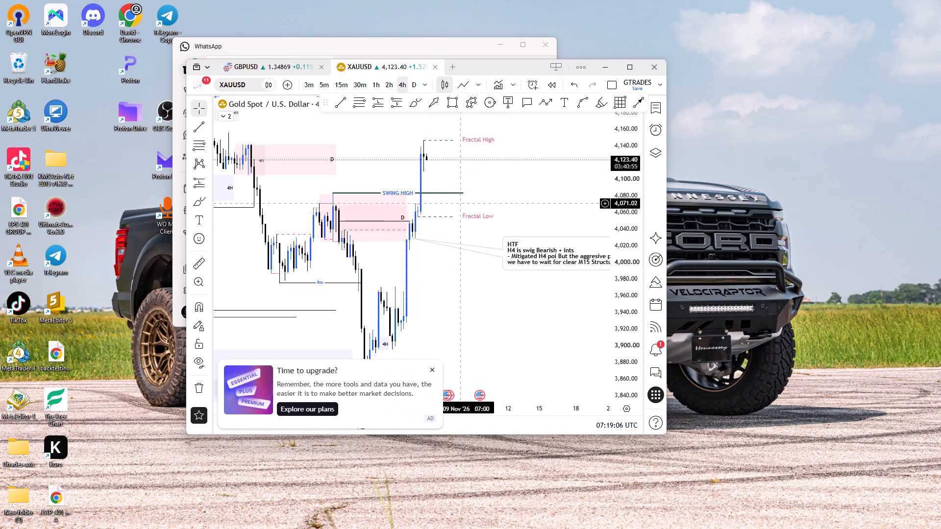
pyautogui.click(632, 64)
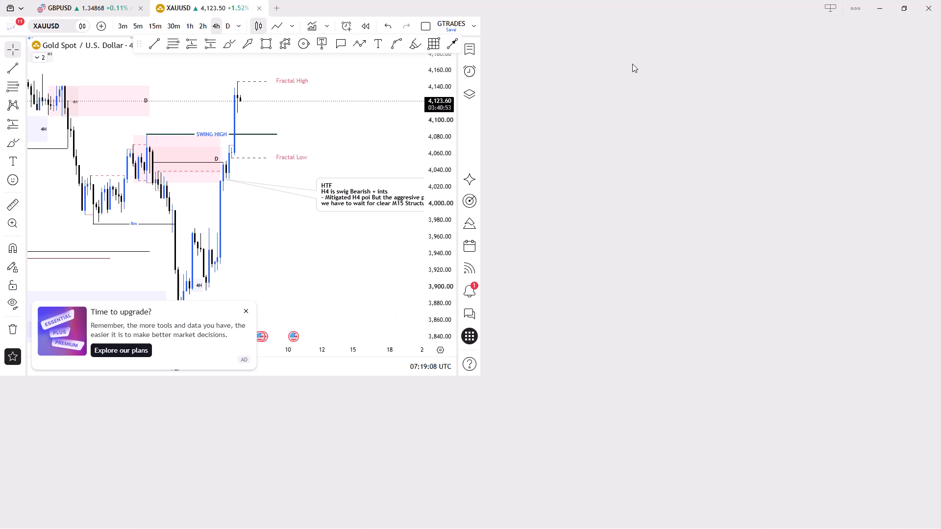
# Switch the XAUUSD chart to the daily timeframe.
pyautogui.scroll(-1, 632, 64)
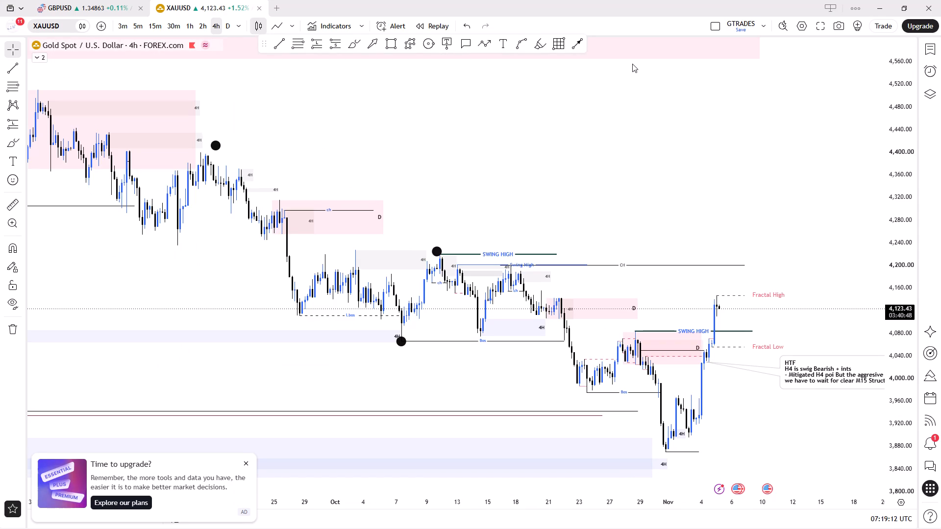
pyautogui.scroll(-2, 632, 64)
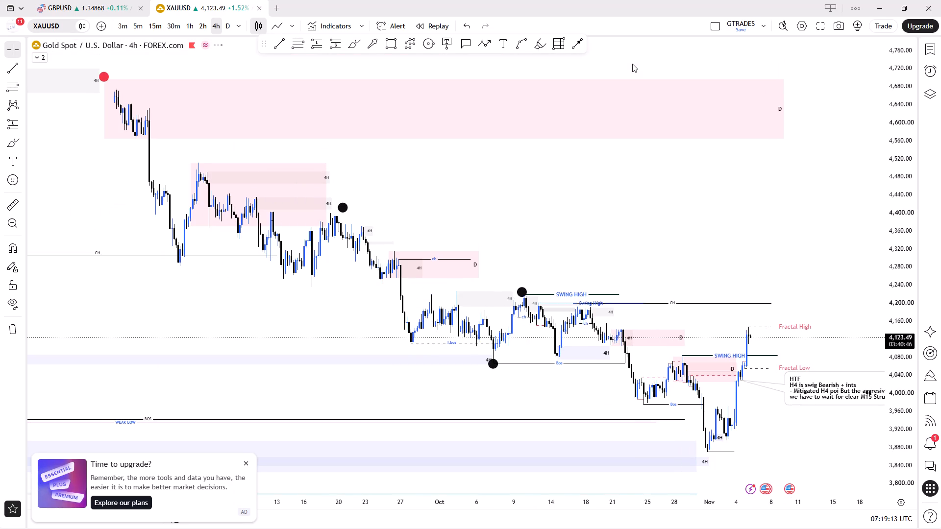
pyautogui.click(223, 30)
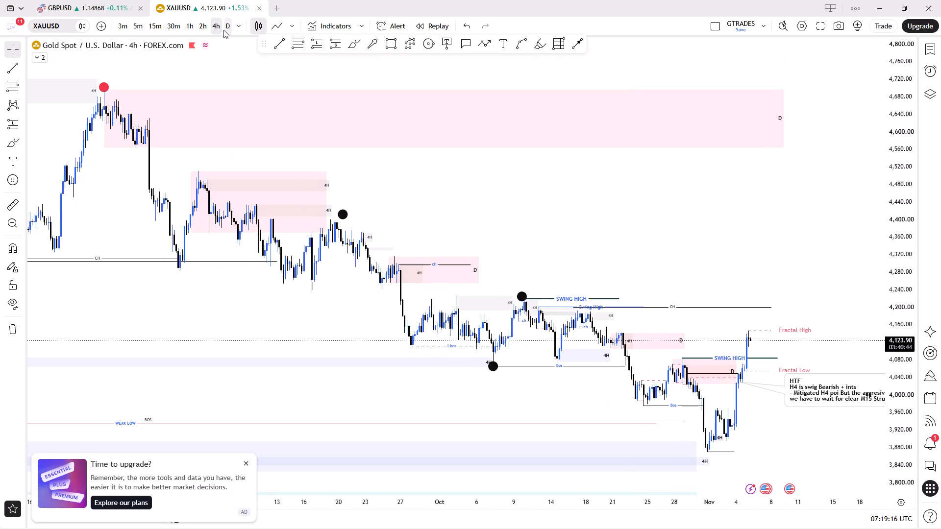
# Move the DTF callout box off the price action into the empty area after the latest daily candles.
pyautogui.scroll(4, 493, 149)
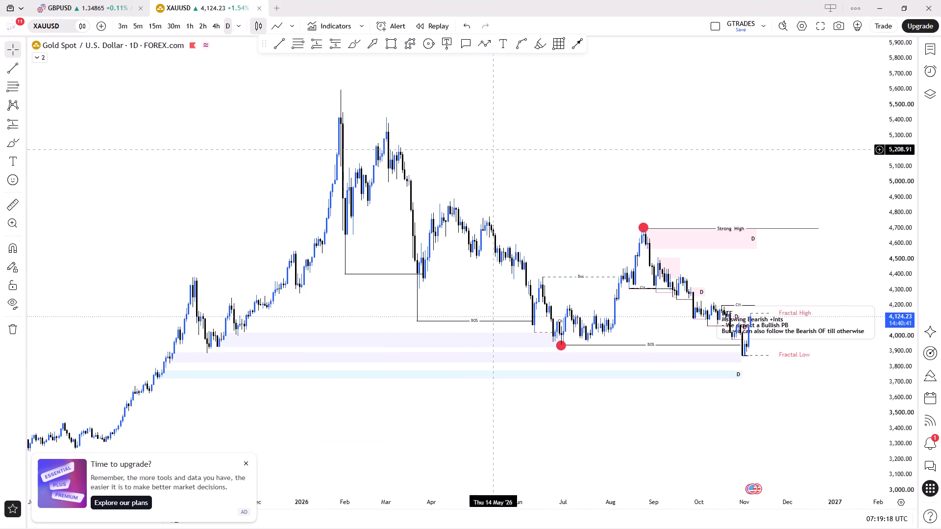
pyautogui.moveTo(516, 178); pyautogui.dragTo(406, 91)
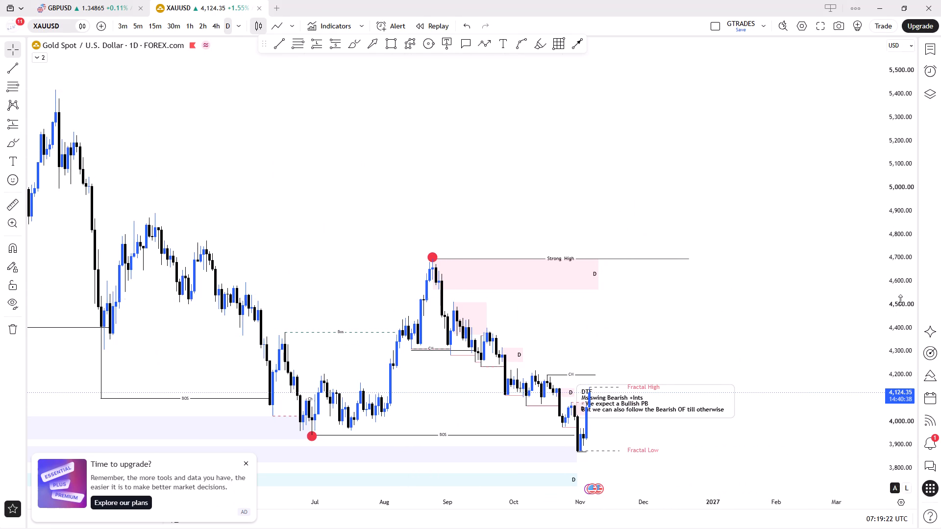
pyautogui.moveTo(902, 299); pyautogui.dragTo(901, 278)
pyautogui.moveTo(834, 325); pyautogui.dragTo(694, 186)
pyautogui.click(693, 186)
pyautogui.moveTo(558, 287); pyautogui.dragTo(580, 291)
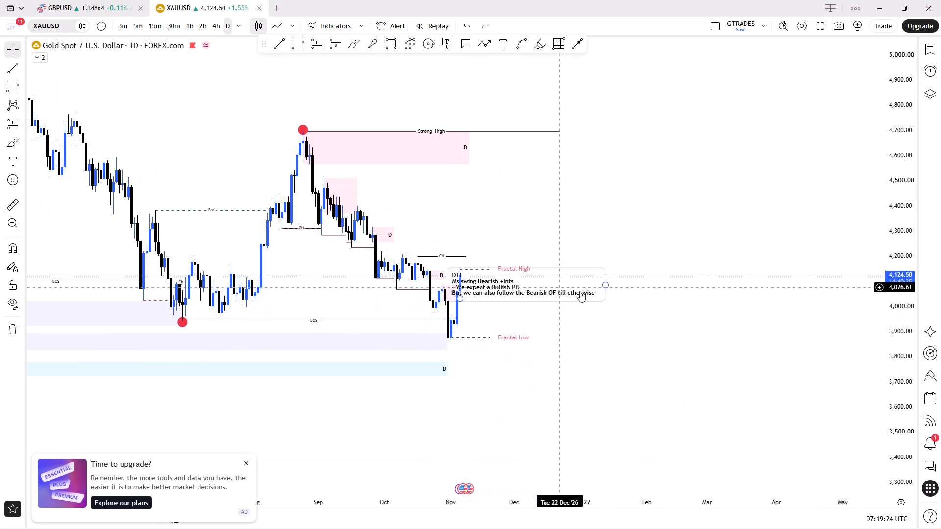
pyautogui.moveTo(580, 291); pyautogui.dragTo(647, 290)
pyautogui.keyDown('ctrl'); pyautogui.scroll(4, 592, 297); pyautogui.keyUp('ctrl')
pyautogui.moveTo(603, 343); pyautogui.dragTo(600, 339)
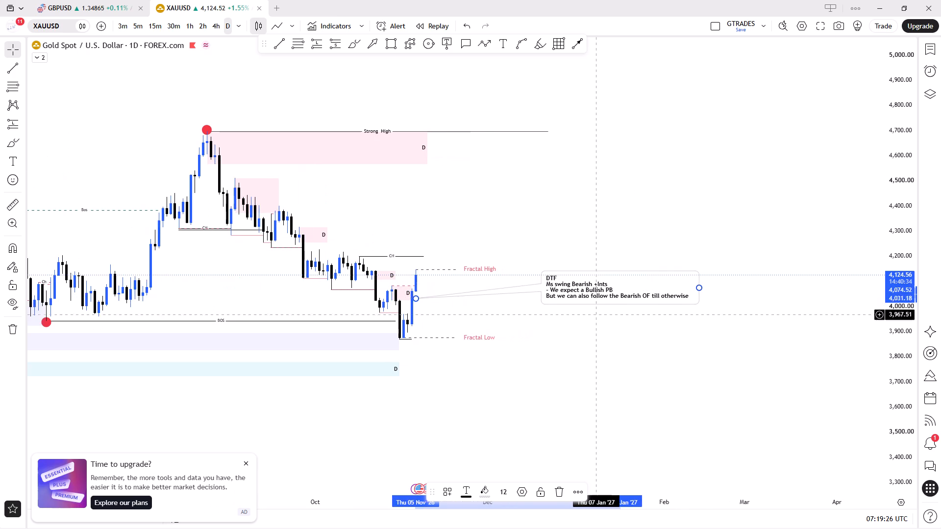
pyautogui.moveTo(600, 339); pyautogui.dragTo(645, 345)
# Replace the DTF callout's text with "DTF:" and a second line "MS swing Bearish with bullish Ints".
pyautogui.click(600, 292)
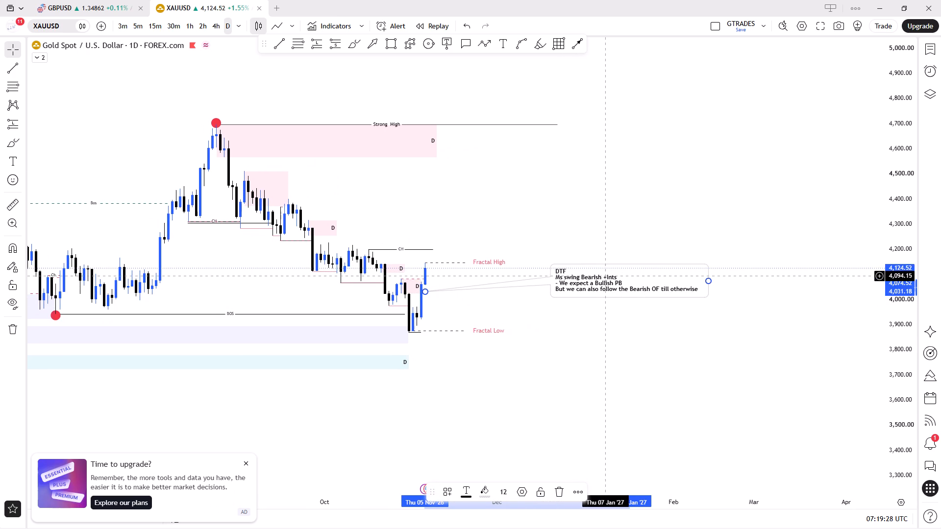
pyautogui.doubleClick(605, 276)
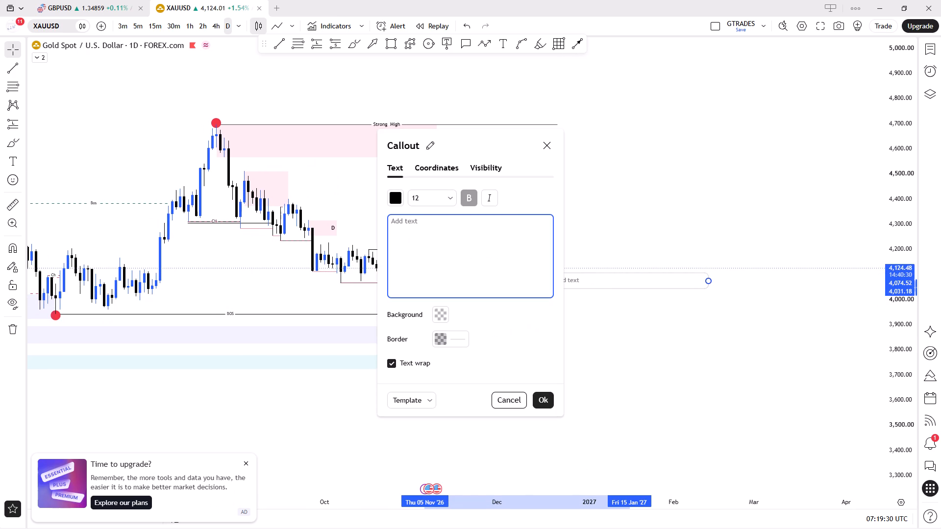
pyautogui.write('DTF')
pyautogui.hotkey('shift', ':')
pyautogui.hotkey('shift', 'Return')
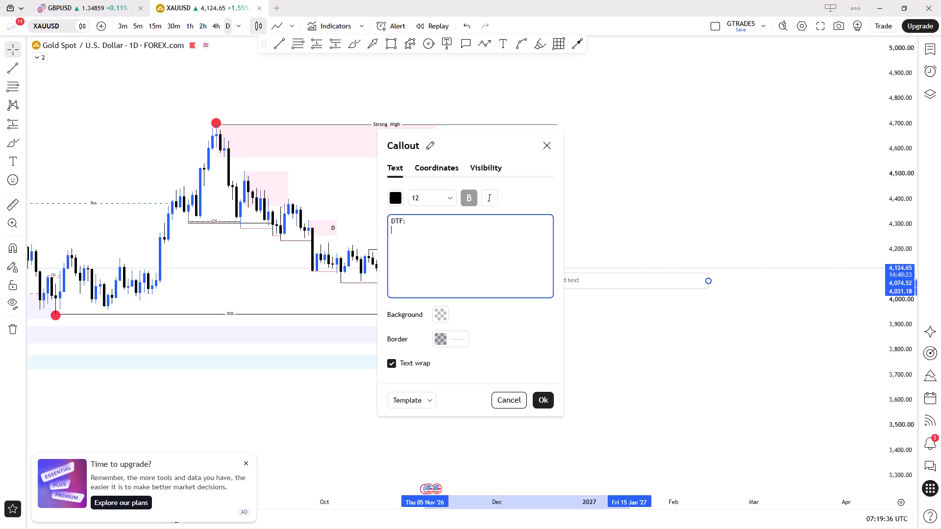
pyautogui.write('MS swing')
pyautogui.press('space')
pyautogui.write('Bearish')
pyautogui.press('space')
pyautogui.write('with bullish Ints')
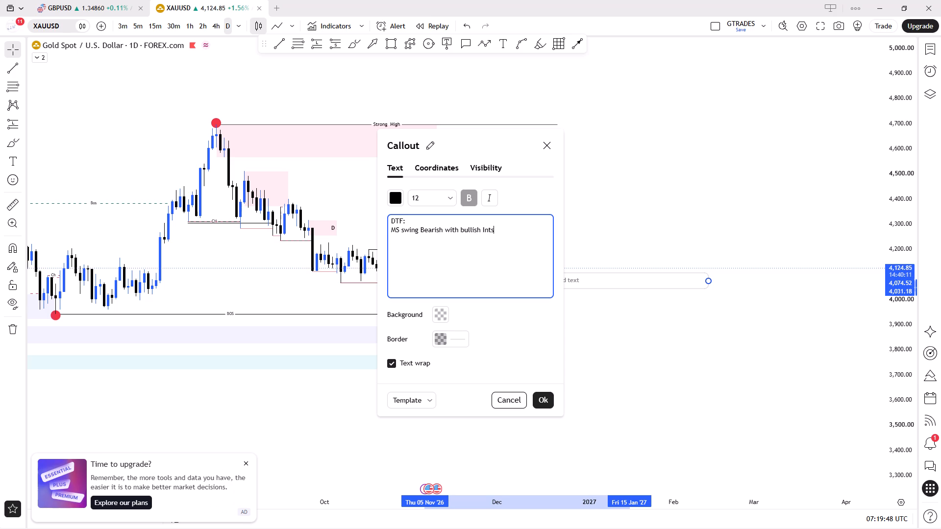
pyautogui.press('space')
pyautogui.hotkey('shift', 'Return')
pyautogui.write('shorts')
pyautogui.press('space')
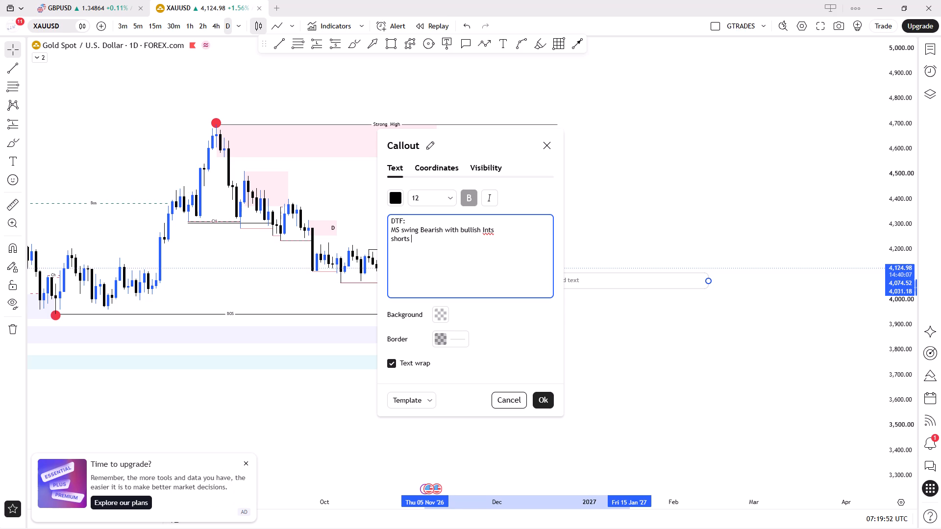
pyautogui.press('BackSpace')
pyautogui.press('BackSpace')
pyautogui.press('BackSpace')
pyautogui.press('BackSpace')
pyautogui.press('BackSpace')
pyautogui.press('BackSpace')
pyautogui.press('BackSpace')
# Add the line "-Longs are HP to play out to play the Swing PB" to the callout text and apply it.
pyautogui.press('-')
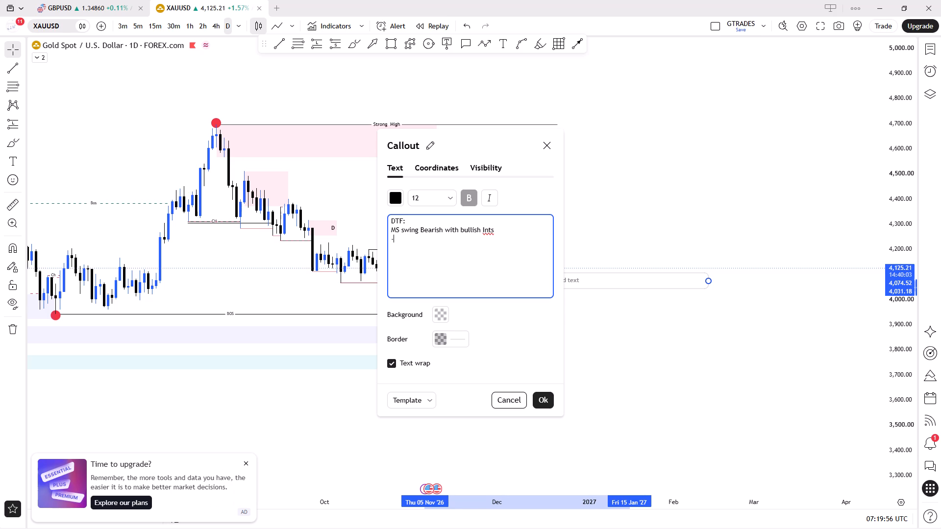
pyautogui.write('Longs are HP')
pyautogui.press('space')
pyautogui.press('y')
pyautogui.press('BackSpace')
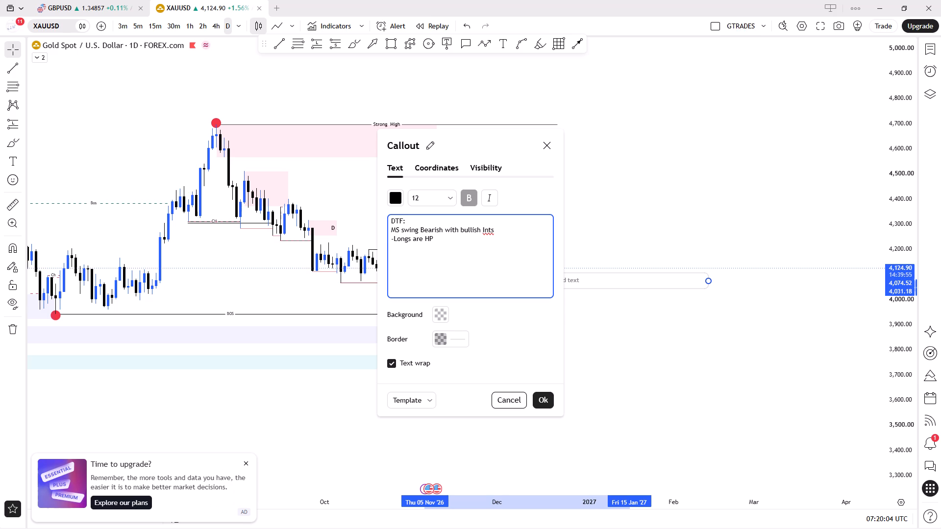
pyautogui.write('to')
pyautogui.press('space')
pyautogui.write('play out to play the Ints')
pyautogui.press('space')
pyautogui.press('BackSpace')
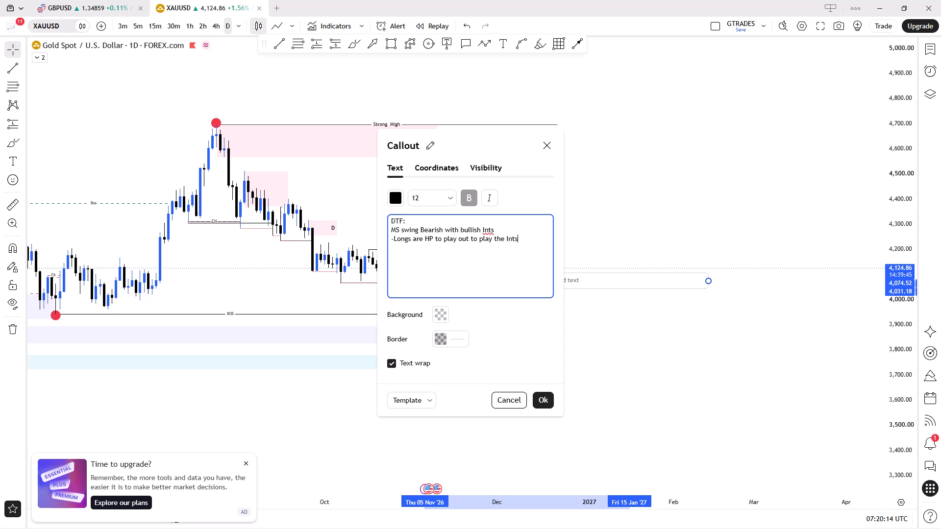
pyautogui.press('BackSpace')
pyautogui.press('BackSpace')
pyautogui.press('BackSpace')
pyautogui.press('BackSpace')
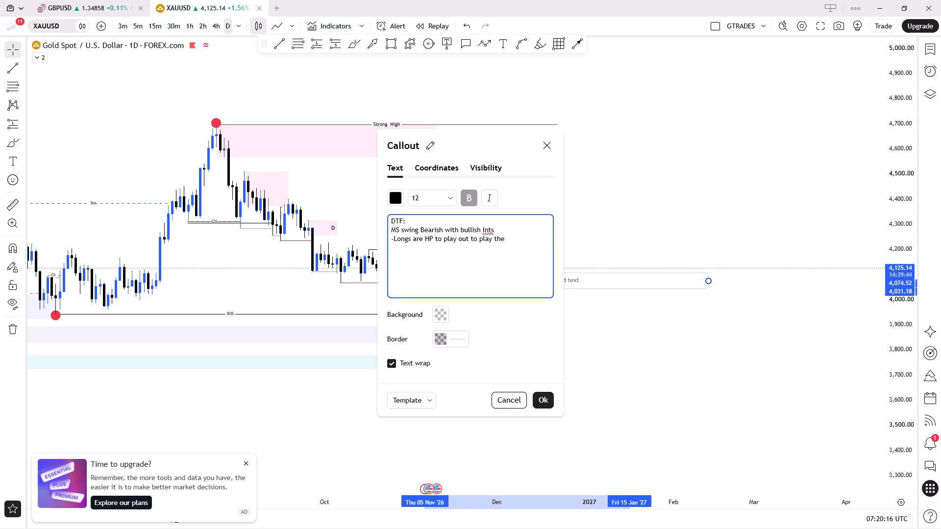
pyautogui.write('Swing PB')
pyautogui.press('space')
pyautogui.click(536, 397)
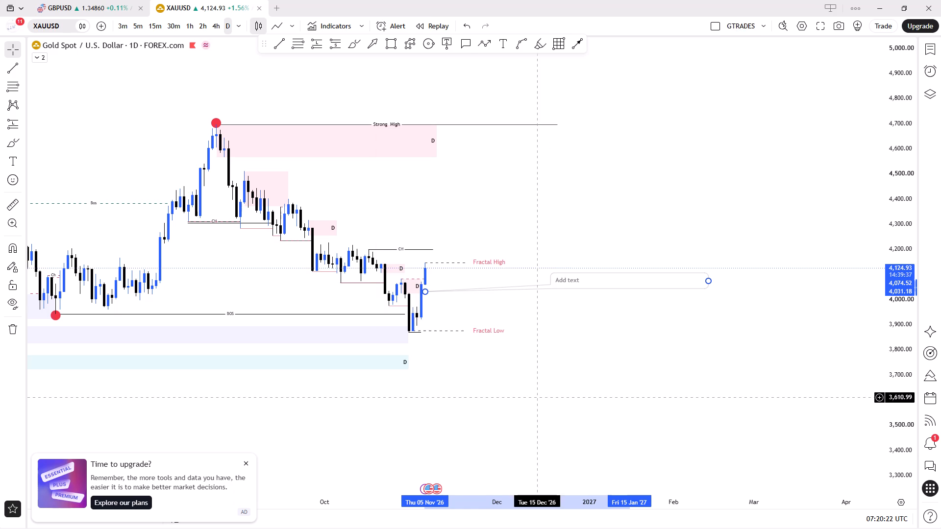
pyautogui.click(603, 177)
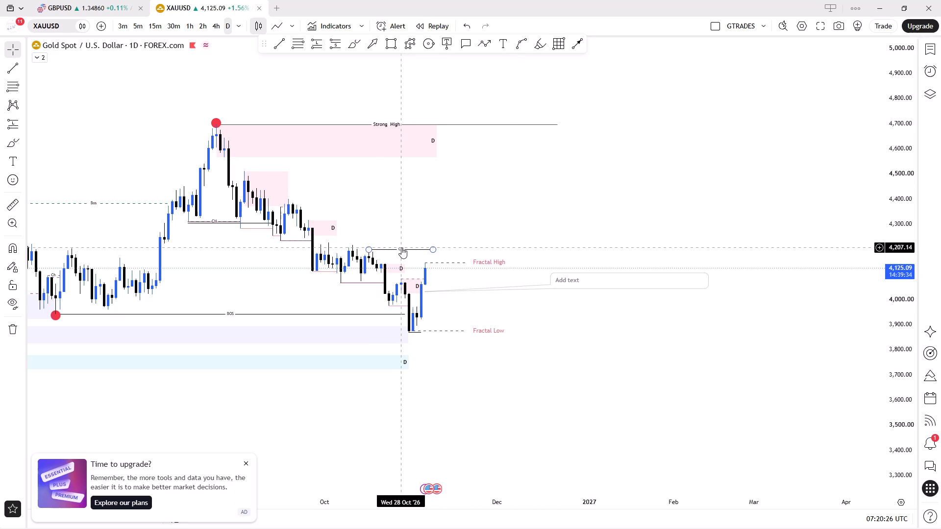
# Move the most recent CH line down to the 28 Oct candle's high at 4,082.87 and end it at the 5 Nov candle.
pyautogui.moveTo(401, 247); pyautogui.dragTo(432, 277)
pyautogui.click(400, 280)
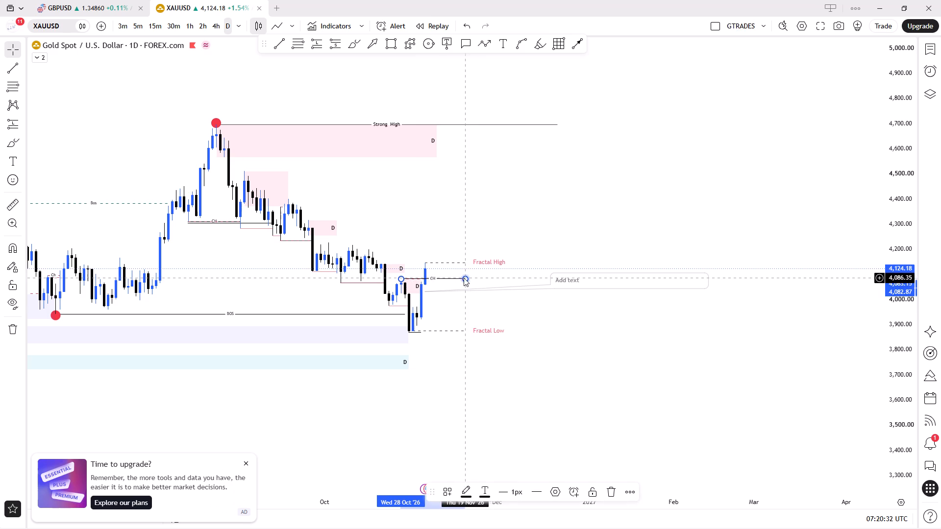
pyautogui.moveTo(466, 279); pyautogui.dragTo(426, 280)
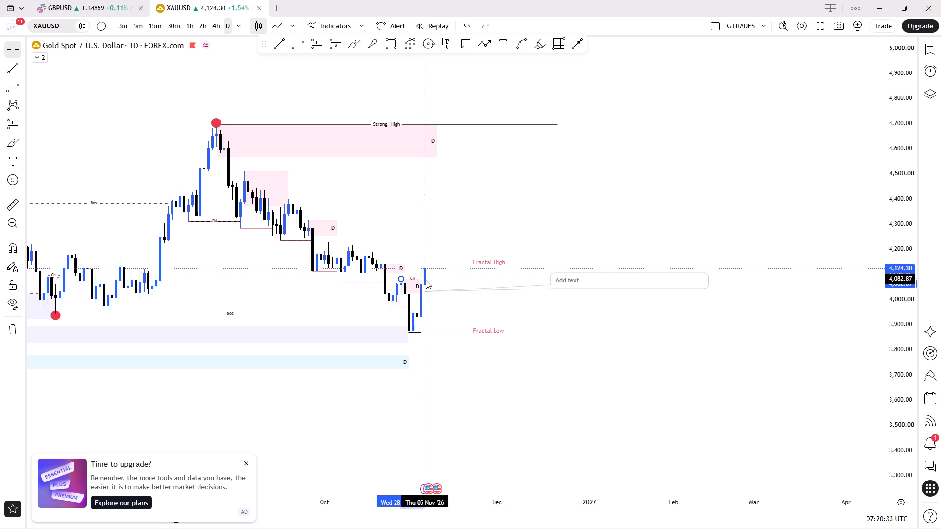
pyautogui.moveTo(426, 280); pyautogui.dragTo(425, 279)
# Apply the D.ibos drawing template to the repositioned structure line.
pyautogui.click(446, 489)
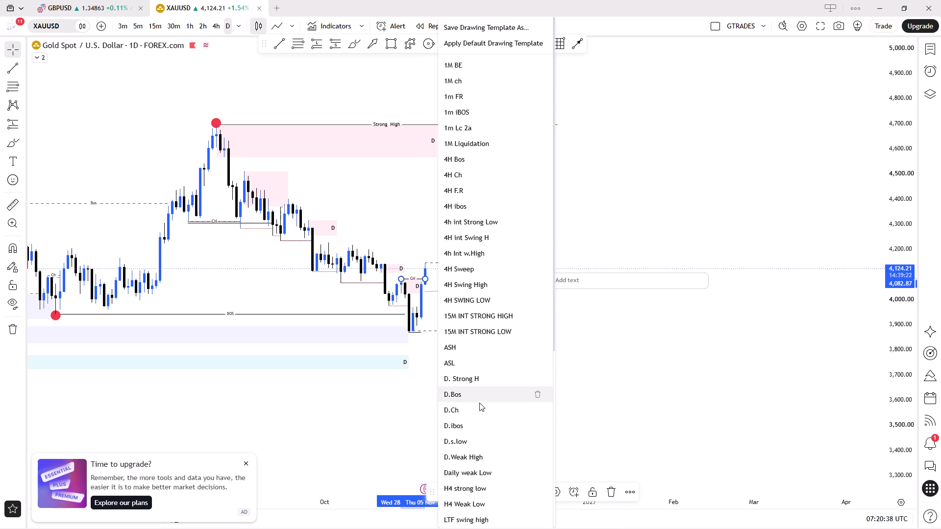
pyautogui.click(474, 425)
pyautogui.click(524, 376)
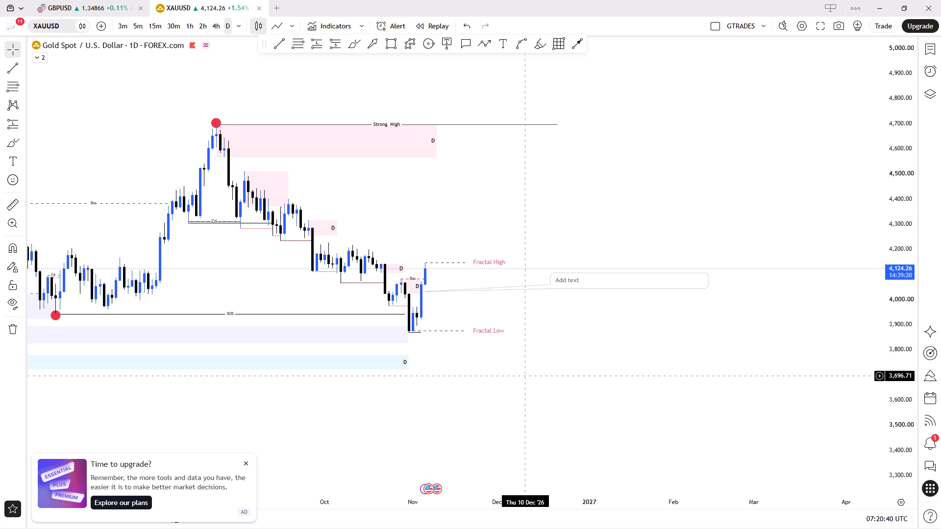
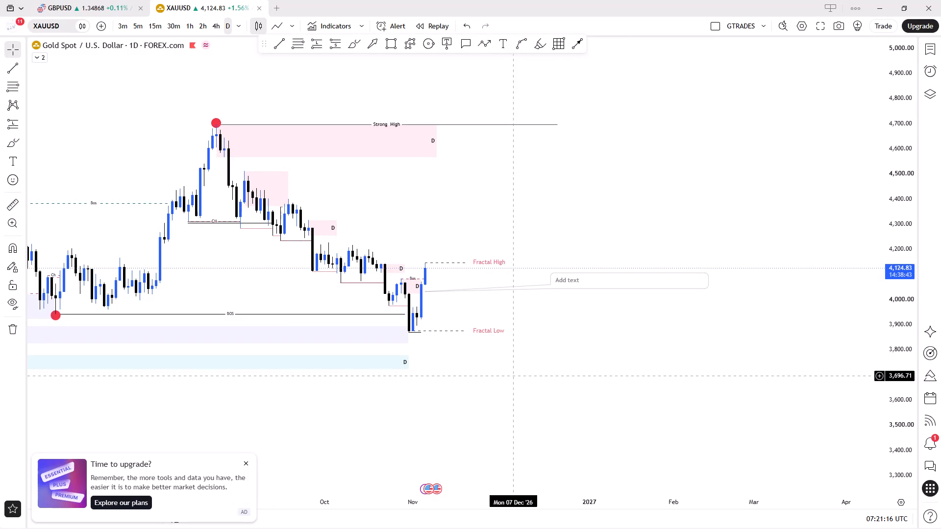
# Brush short freehand strokes beside the latest daily candle and around the Fractal High line to start a projected price path.
pyautogui.scroll(-1, 497, 348)
pyautogui.moveTo(549, 222); pyautogui.dragTo(564, 259)
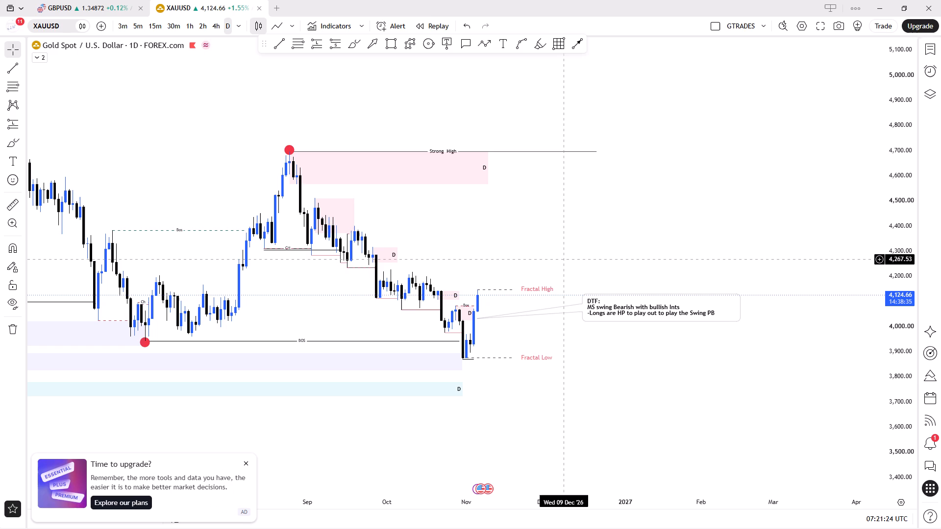
pyautogui.moveTo(564, 259); pyautogui.dragTo(586, 241)
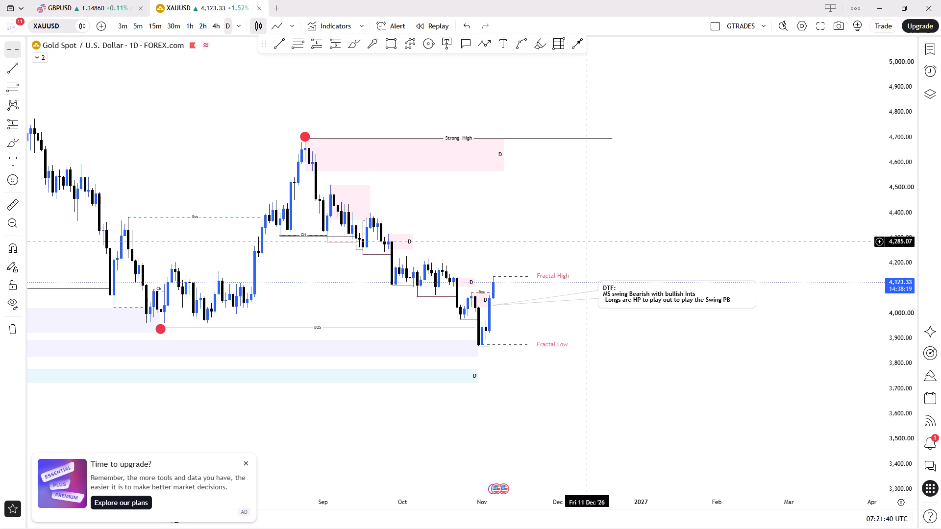
pyautogui.keyDown('ctrl'); pyautogui.scroll(3, 586, 241); pyautogui.keyUp('ctrl')
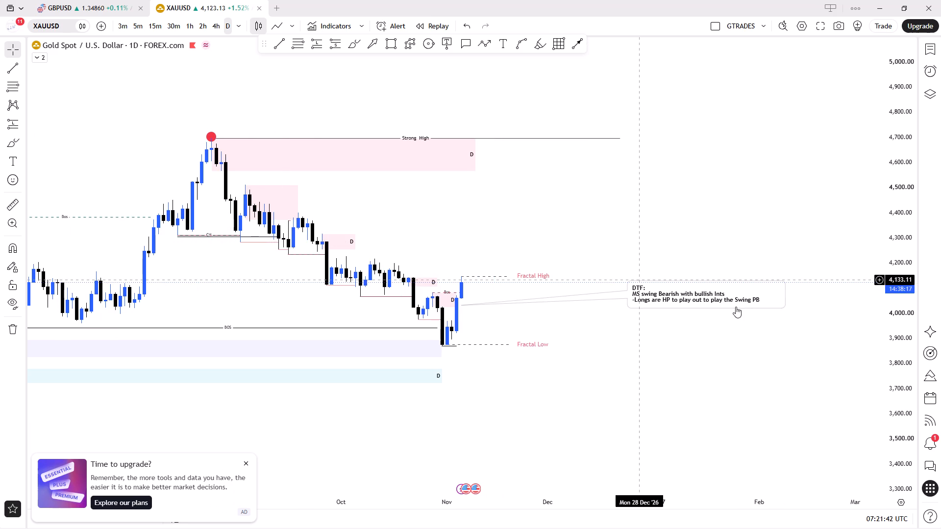
pyautogui.moveTo(897, 396); pyautogui.dragTo(874, 371)
pyautogui.moveTo(649, 385); pyautogui.dragTo(580, 395)
pyautogui.click(580, 395)
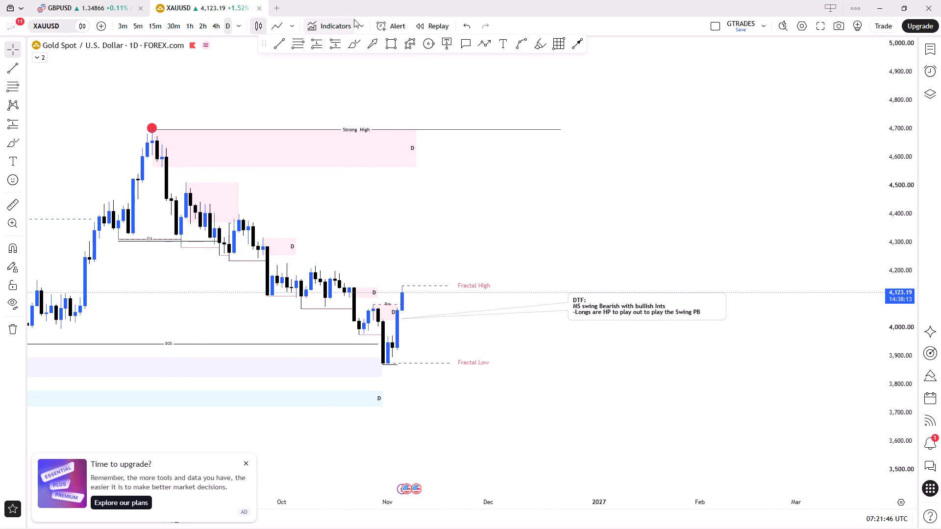
pyautogui.click(358, 41)
pyautogui.click(357, 38)
pyautogui.moveTo(402, 292); pyautogui.dragTo(403, 300)
pyautogui.click(405, 307)
pyautogui.click(406, 315)
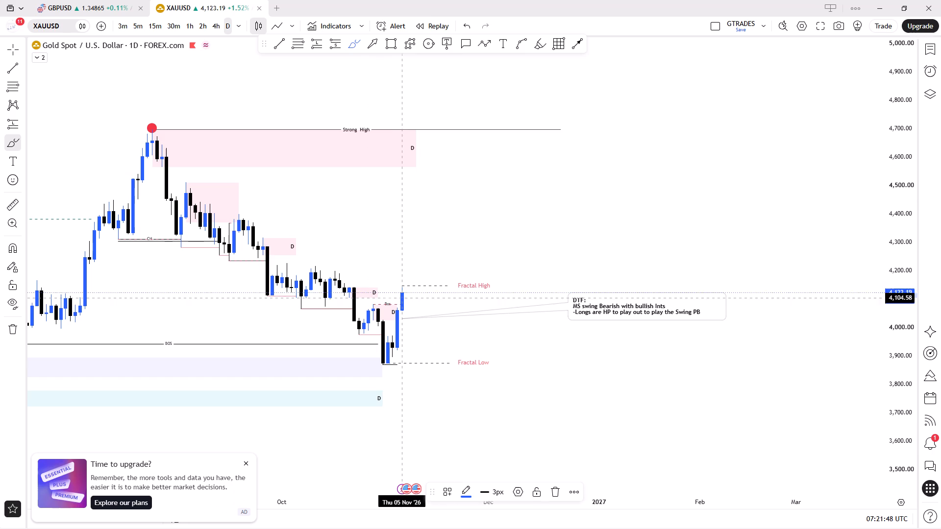
pyautogui.click(415, 284)
pyautogui.moveTo(415, 278); pyautogui.dragTo(421, 279)
pyautogui.doubleClick(421, 280)
pyautogui.click(424, 284)
pyautogui.moveTo(425, 286); pyautogui.dragTo(429, 291)
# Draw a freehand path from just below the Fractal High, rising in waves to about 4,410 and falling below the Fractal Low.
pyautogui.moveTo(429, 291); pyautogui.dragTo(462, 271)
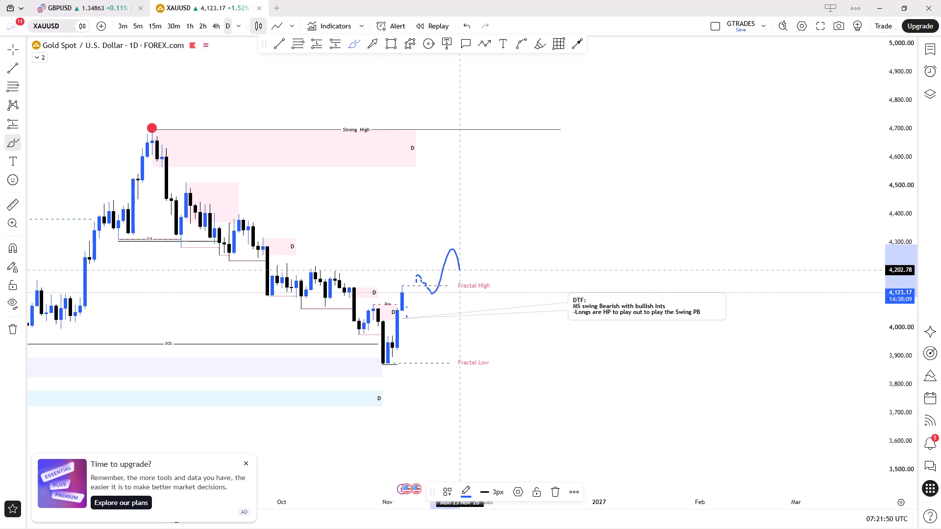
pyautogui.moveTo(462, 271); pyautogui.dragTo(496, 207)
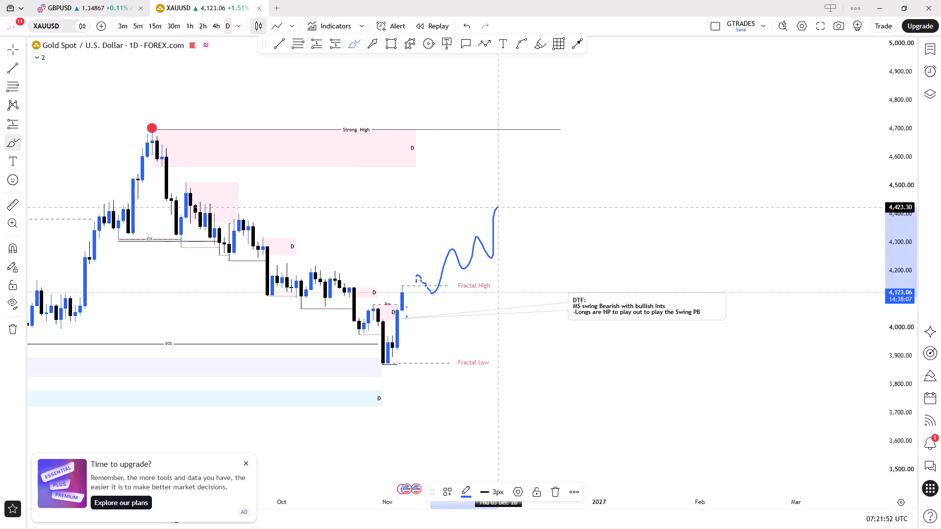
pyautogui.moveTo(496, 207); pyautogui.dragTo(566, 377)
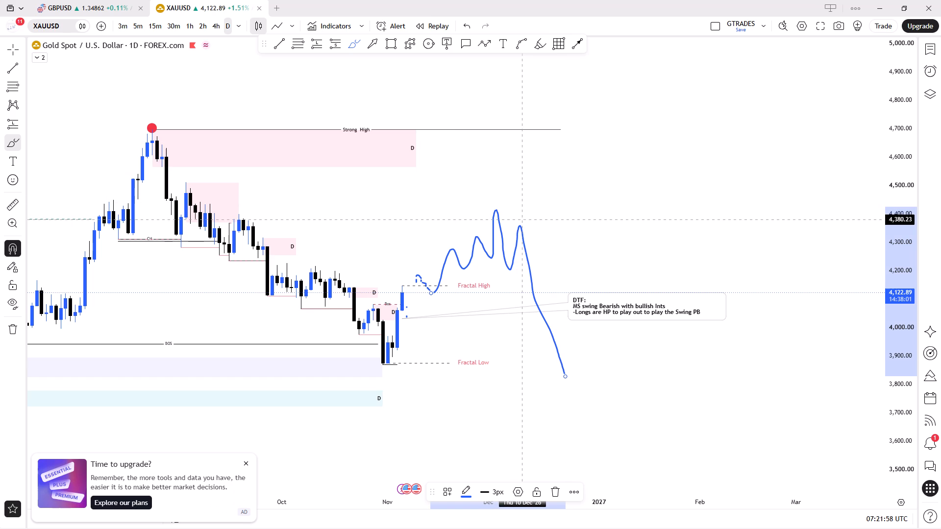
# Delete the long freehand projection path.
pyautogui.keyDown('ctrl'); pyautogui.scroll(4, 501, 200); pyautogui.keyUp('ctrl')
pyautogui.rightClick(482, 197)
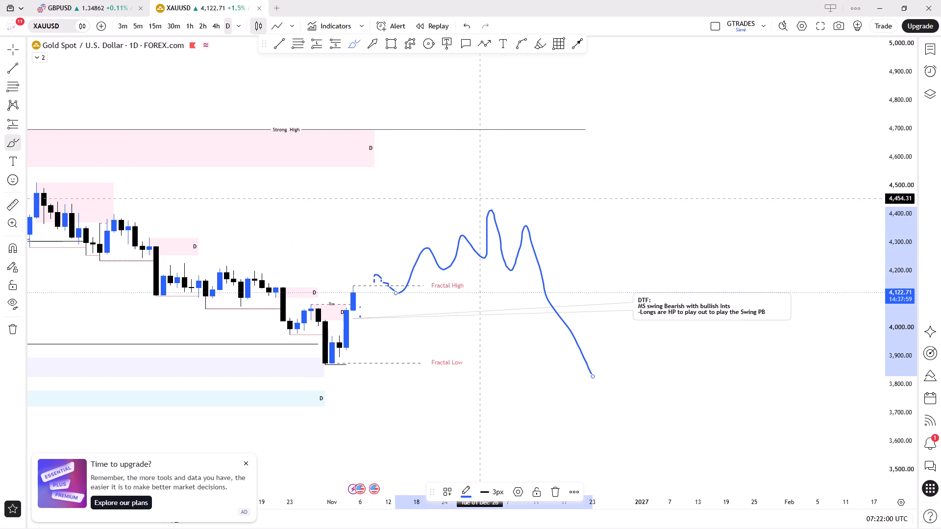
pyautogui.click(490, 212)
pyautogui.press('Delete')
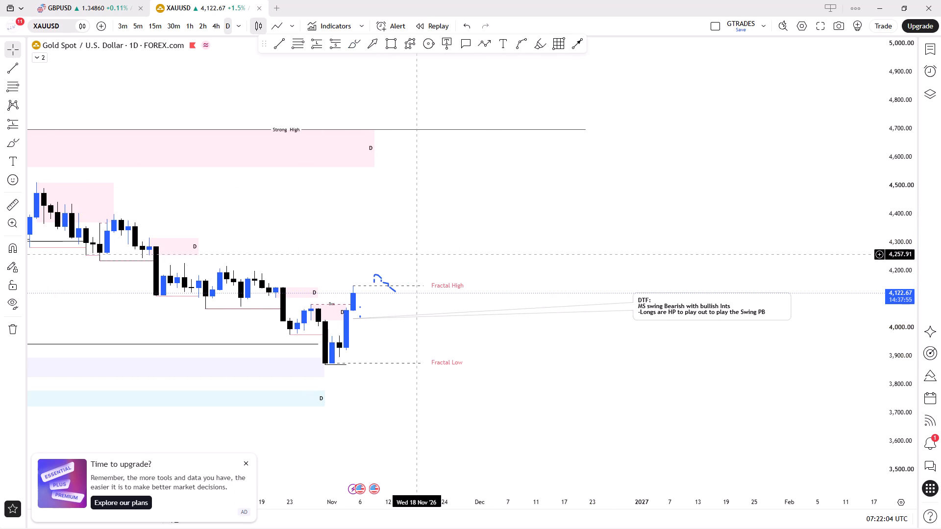
# Extend the pink D zones at 4,315.77–4,254.75 and 4,142.31–4,105.06 forward in time to the 5 Nov candle.
pyautogui.keyDown('ctrl'); pyautogui.scroll(-1, 410, 254); pyautogui.keyUp('ctrl')
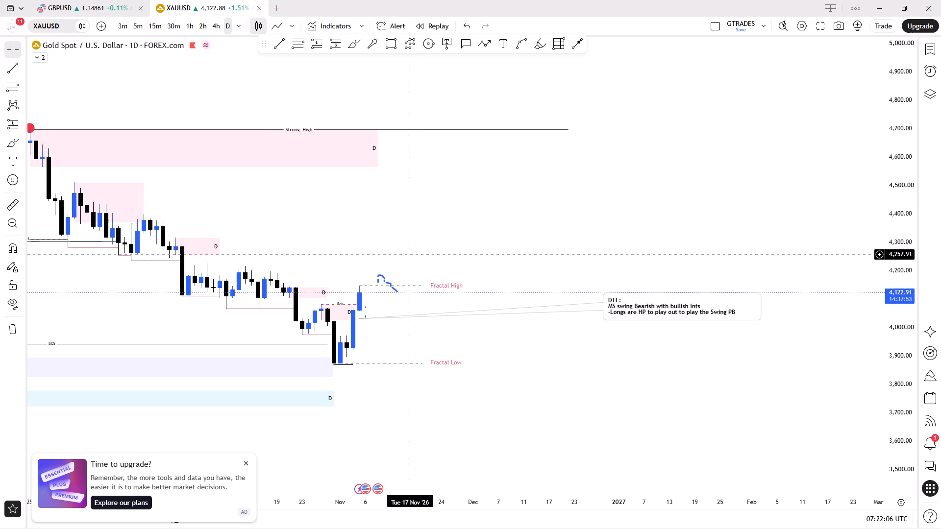
pyautogui.moveTo(354, 264); pyautogui.dragTo(434, 221)
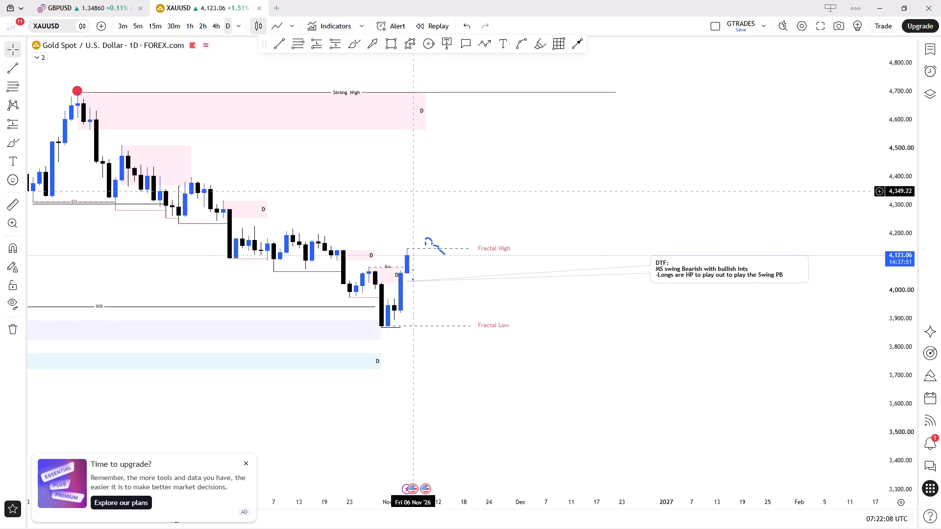
pyautogui.keyDown('ctrl'); pyautogui.scroll(-3, 416, 191); pyautogui.keyUp('ctrl')
pyautogui.moveTo(414, 192); pyautogui.dragTo(455, 192)
pyautogui.keyDown('ctrl'); pyautogui.scroll(3, 455, 193); pyautogui.keyUp('ctrl')
pyautogui.moveTo(424, 195); pyautogui.dragTo(456, 201)
pyautogui.moveTo(375, 208); pyautogui.dragTo(509, 214)
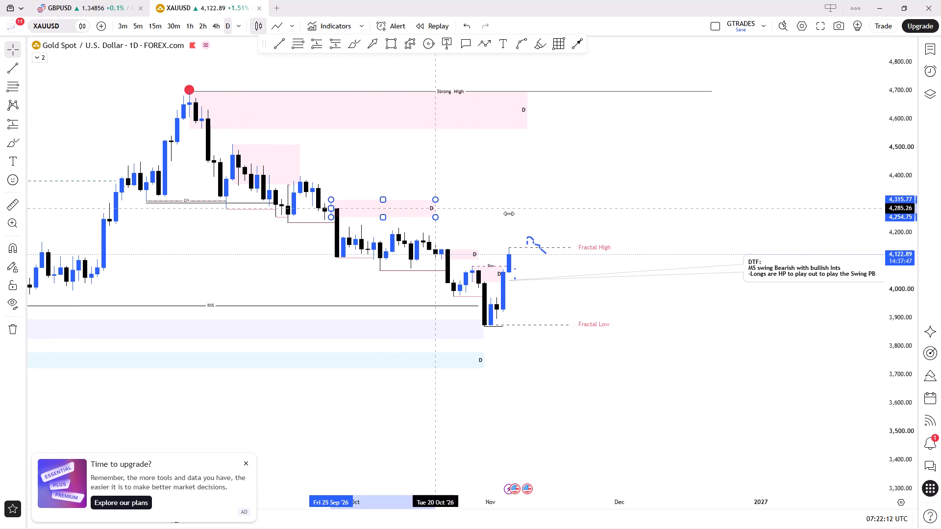
pyautogui.moveTo(509, 214); pyautogui.dragTo(510, 214)
pyautogui.moveTo(480, 256); pyautogui.dragTo(506, 260)
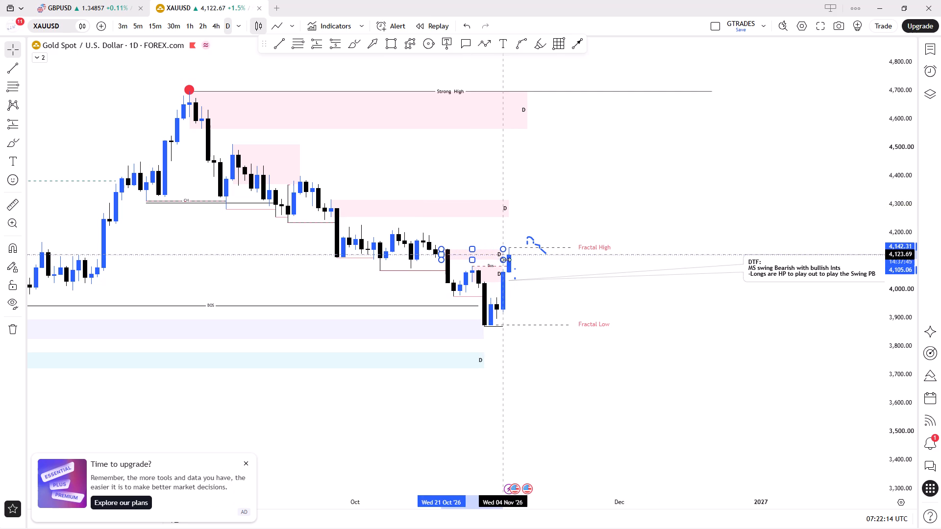
pyautogui.moveTo(506, 260); pyautogui.dragTo(506, 260)
# Examine the daily decline from the Strong High to the latest candles and the supply zones along it.
pyautogui.keyDown('ctrl'); pyautogui.scroll(4, 503, 256); pyautogui.keyUp('ctrl')
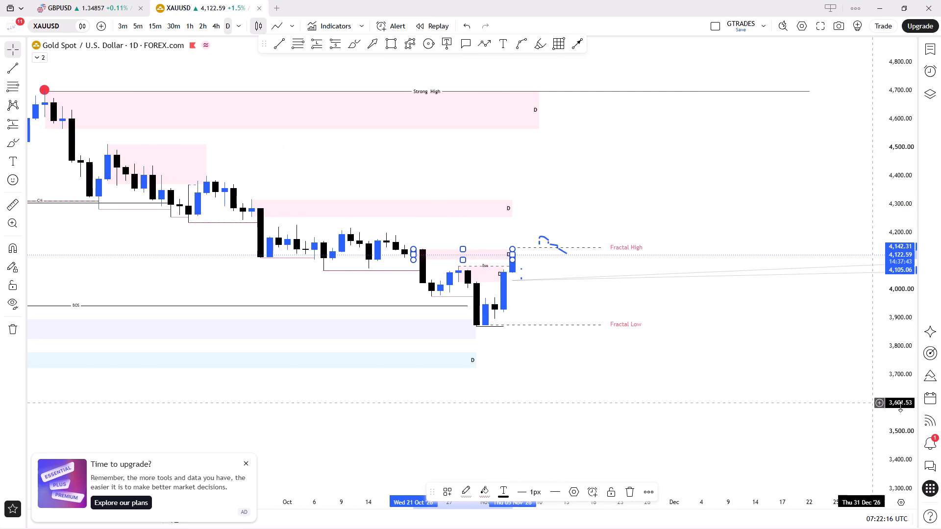
pyautogui.moveTo(903, 407); pyautogui.dragTo(902, 388)
pyautogui.moveTo(901, 383); pyautogui.dragTo(832, 242)
pyautogui.moveTo(694, 198); pyautogui.dragTo(711, 280)
pyautogui.keyDown('ctrl'); pyautogui.scroll(-4, 611, 273); pyautogui.keyUp('ctrl')
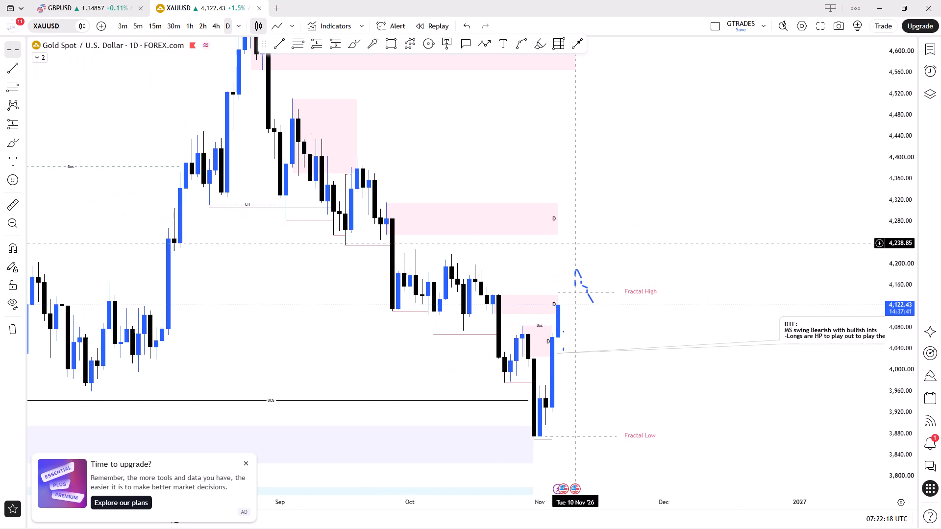
pyautogui.moveTo(576, 241); pyautogui.dragTo(659, 305)
pyautogui.moveTo(491, 226); pyautogui.dragTo(481, 296)
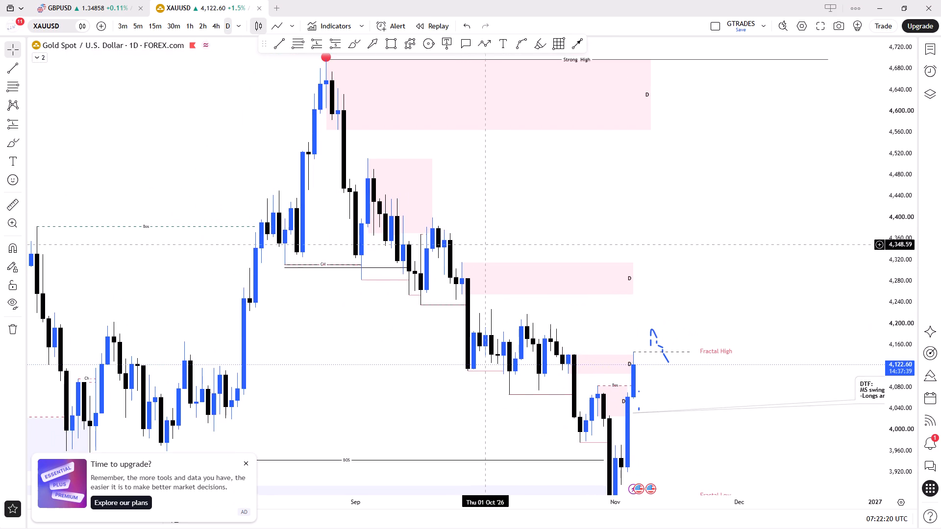
pyautogui.moveTo(481, 296); pyautogui.dragTo(478, 311)
pyautogui.moveTo(529, 262); pyautogui.dragTo(283, 160)
pyautogui.click(283, 160)
pyautogui.keyDown('ctrl'); pyautogui.scroll(-2, 497, 208); pyautogui.keyUp('ctrl')
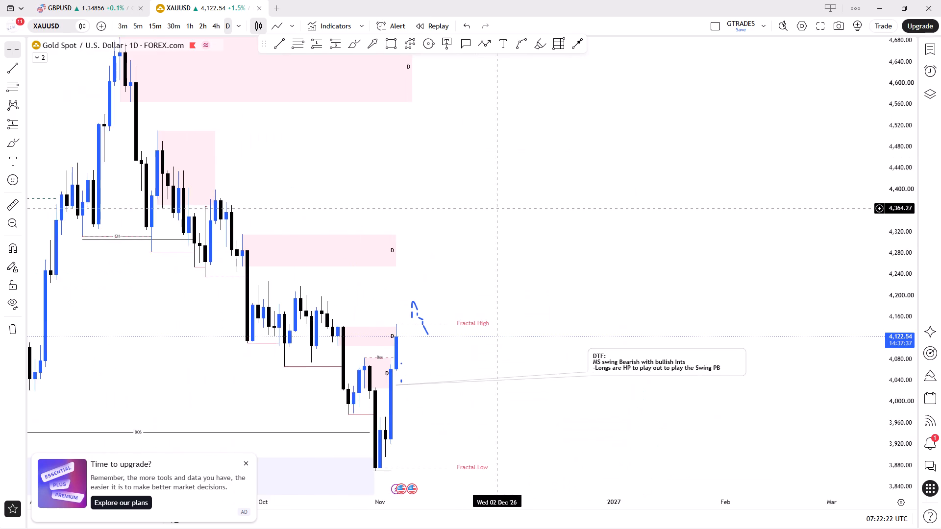
# Draw a Fibonacci retracement from the Strong High level at 4,695.53 down to the Fractal Low, spanning about 26 Oct to early December.
pyautogui.moveTo(912, 162); pyautogui.dragTo(886, 312)
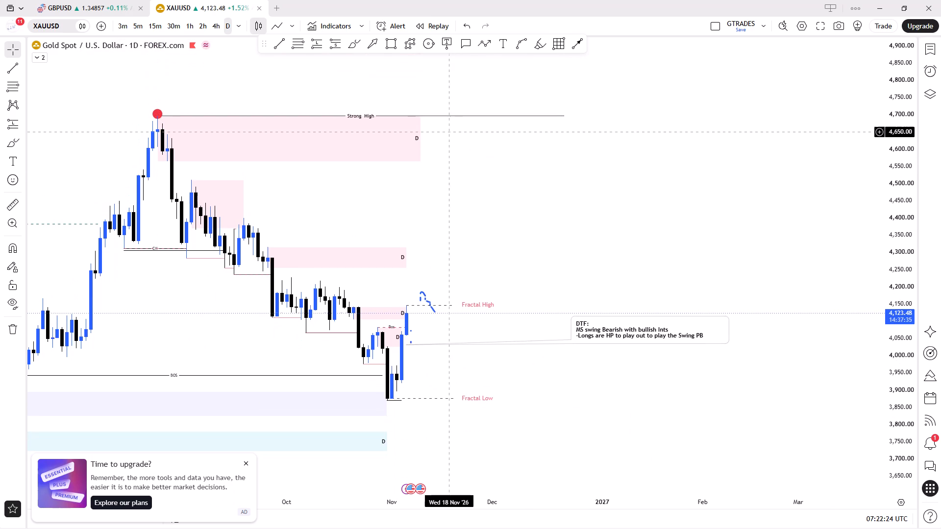
pyautogui.click(305, 46)
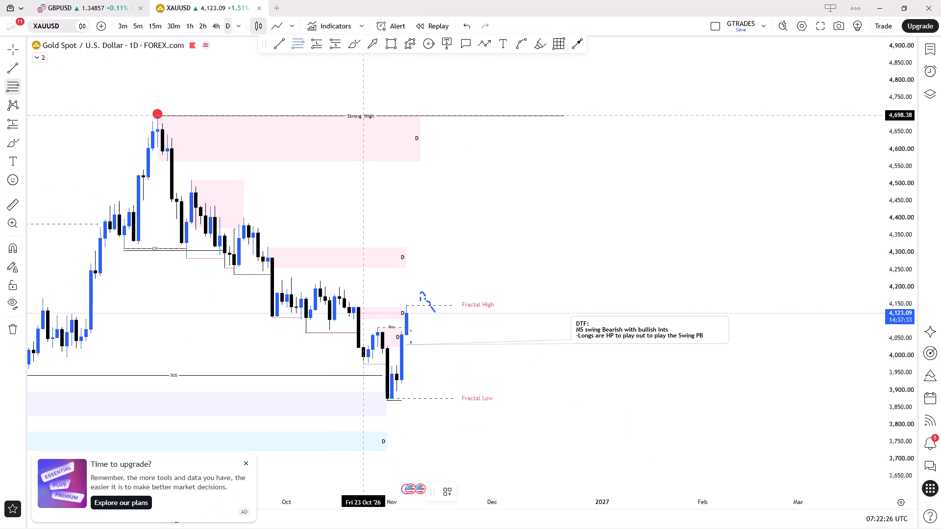
pyautogui.click(367, 116)
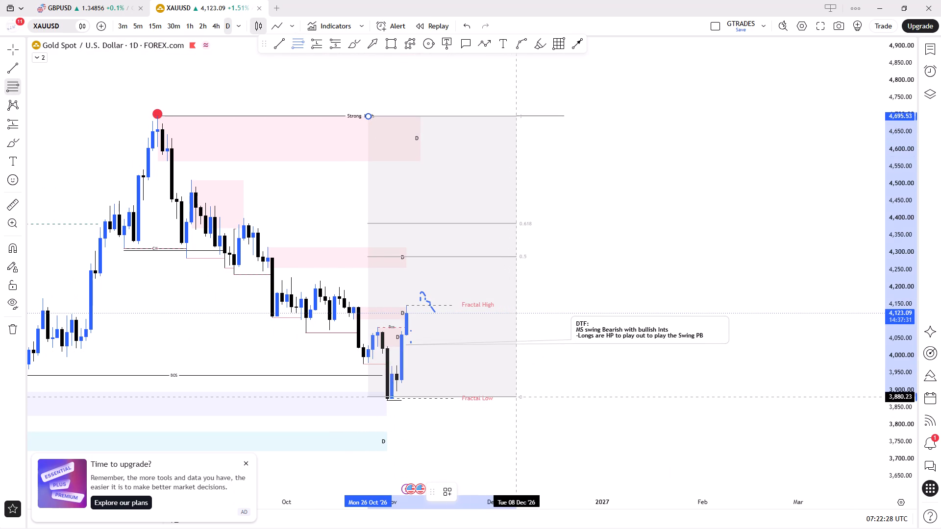
pyautogui.click(520, 399)
pyautogui.click(628, 235)
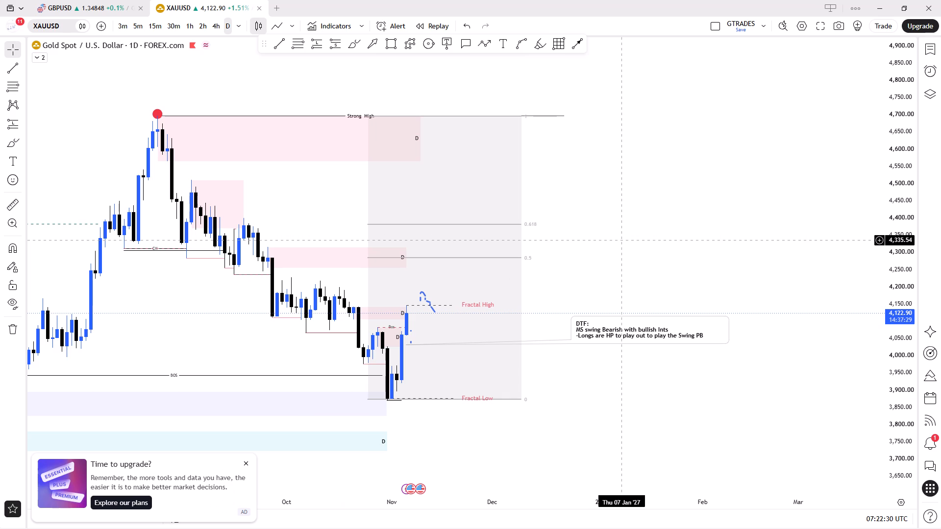
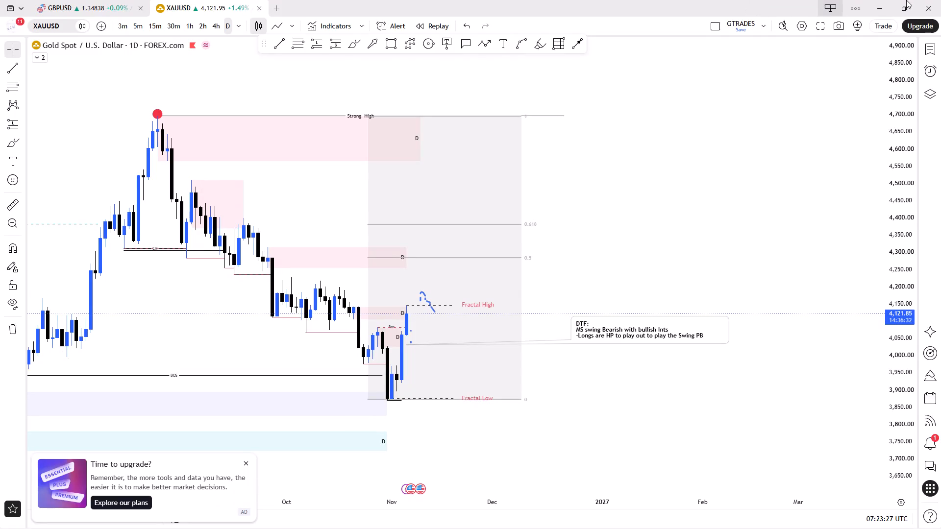
# Shrink the maximised XAUUSD chart window so that it floats over the desktop.
pyautogui.click(908, 0)
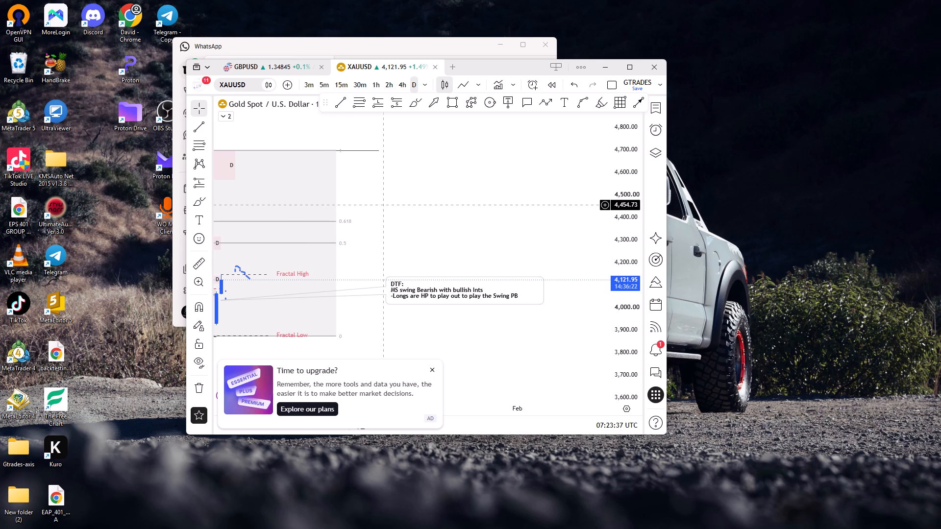
# Undo the recent drawing edits: the Fibonacci retracement, the freehand path strokes near the Fractal High and the D zone extensions.
pyautogui.hotkey('ctrl', 'z')
pyautogui.hotkey('ctrl', 'z')
pyautogui.hotkey('ctrl', 'z')
pyautogui.hotkey('ctrl', 'z')
pyautogui.hotkey('ctrl', 'z')
pyautogui.hotkey('ctrl', 'z')
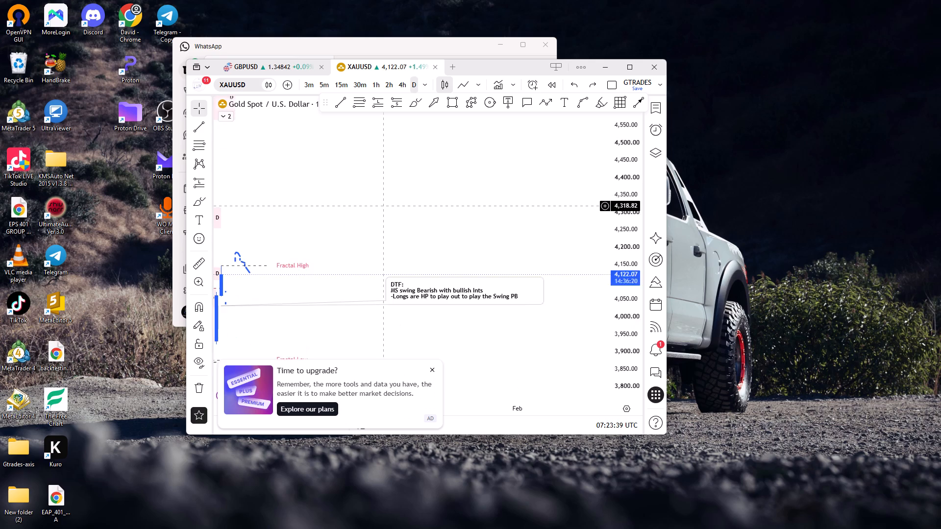
pyautogui.hotkey('ctrl', 'z')
pyautogui.hotkey('ctrl', 'z')
pyautogui.hotkey('ctrl', 'z')
pyautogui.hotkey('ctrl', 'z')
pyautogui.hotkey('ctrl', 'z')
pyautogui.hotkey('ctrl', 'z')
pyautogui.hotkey('ctrl', 'z')
pyautogui.hotkey('ctrl', 'z')
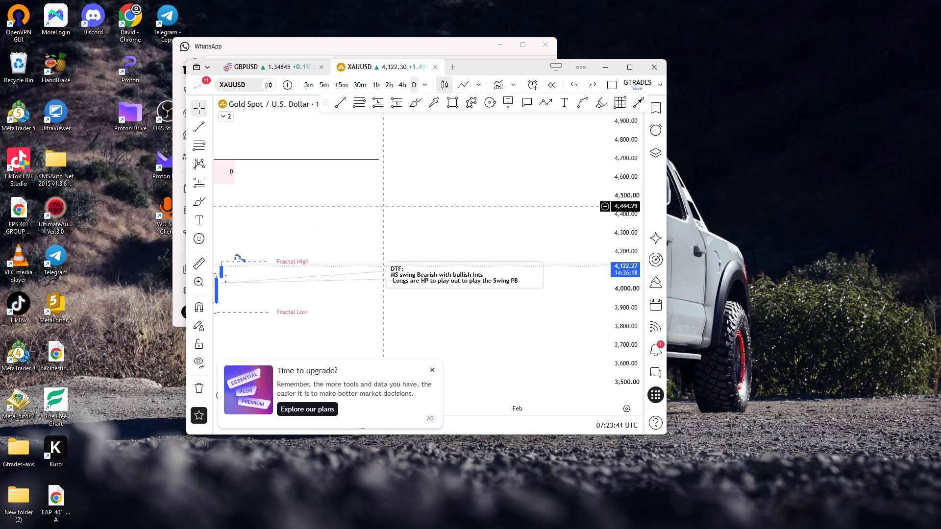
pyautogui.hotkey('ctrl', 'z')
pyautogui.hotkey('ctrl', 'z')
pyautogui.hotkey('ctrl', 'z')
pyautogui.hotkey('ctrl', 'z')
pyautogui.hotkey('ctrl', 'z')
pyautogui.hotkey('ctrl', 'z')
pyautogui.hotkey('ctrl', 'z')
pyautogui.rightClick(407, 192)
pyautogui.click(437, 182)
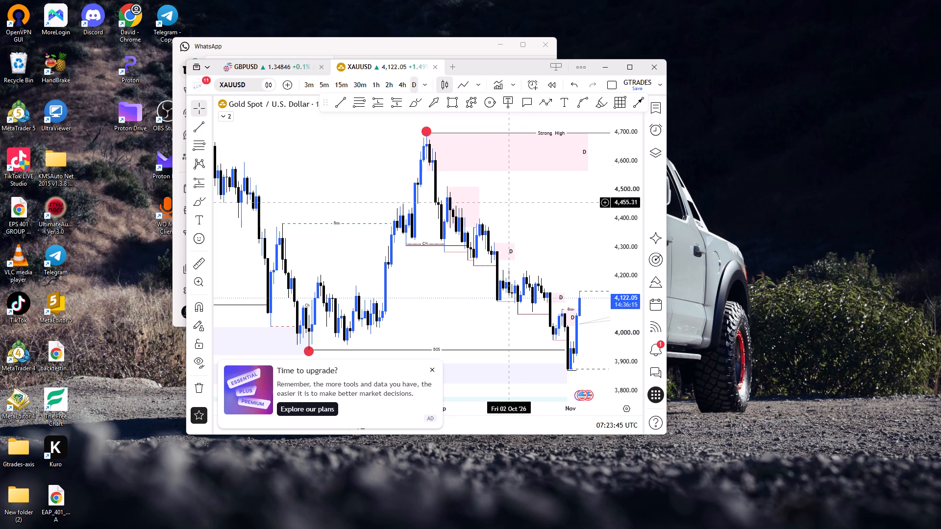
pyautogui.moveTo(528, 225); pyautogui.dragTo(453, 200)
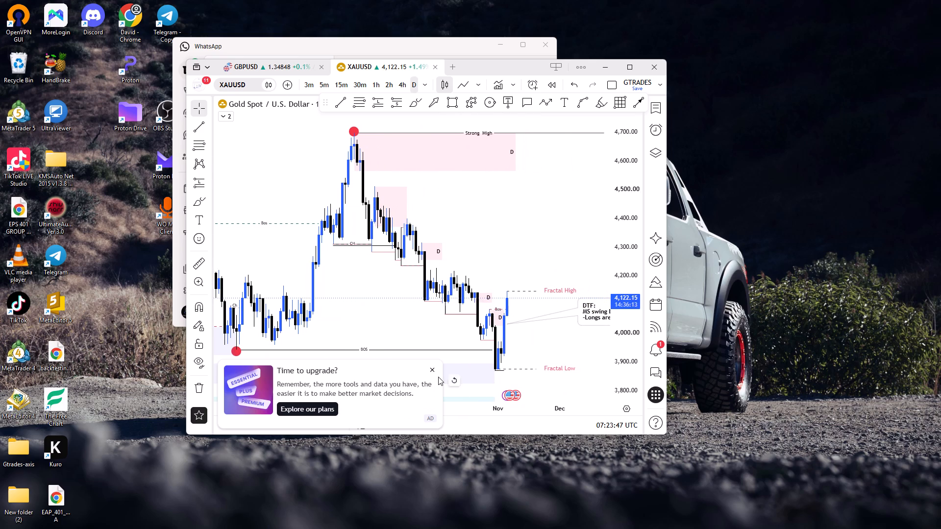
# Dismiss the plan upgrade advertisement covering the lower part of the XAUUSD chart.
pyautogui.click(433, 370)
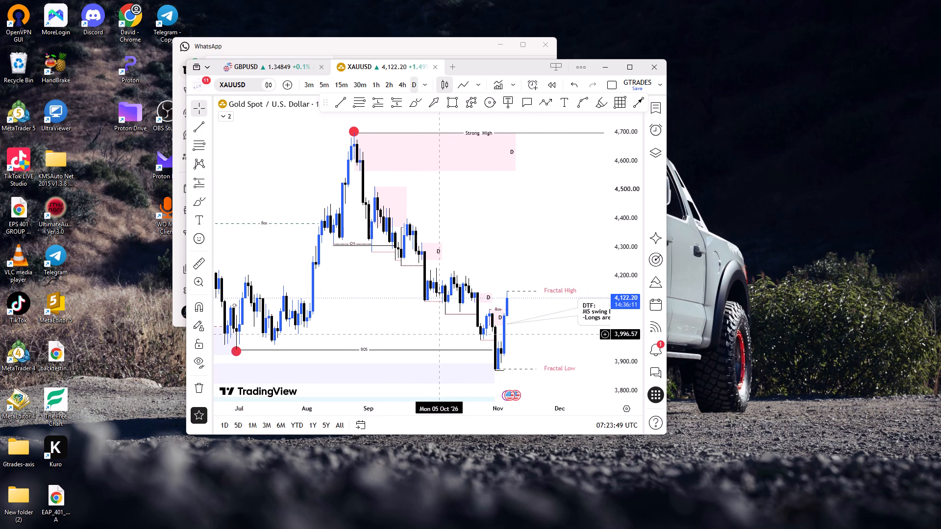
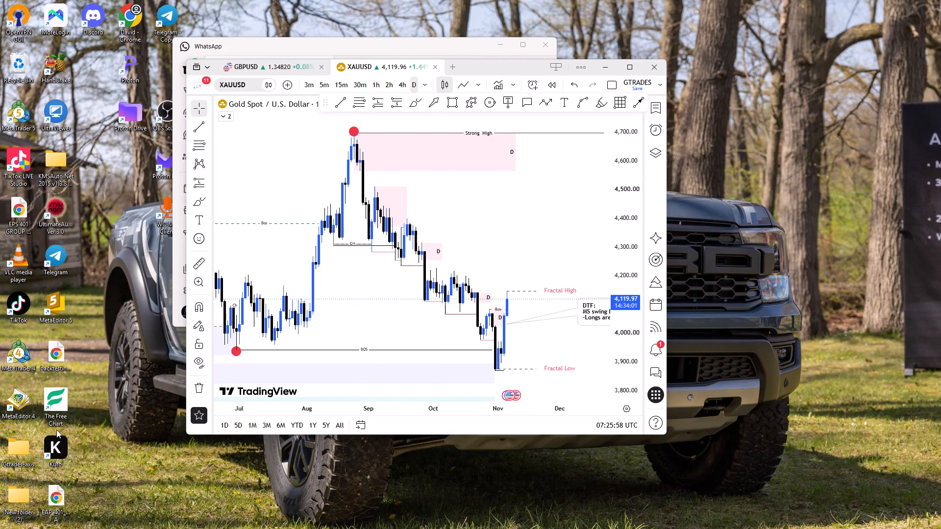
# Launch the Kuro application from the desktop.
pyautogui.doubleClick(65, 441)
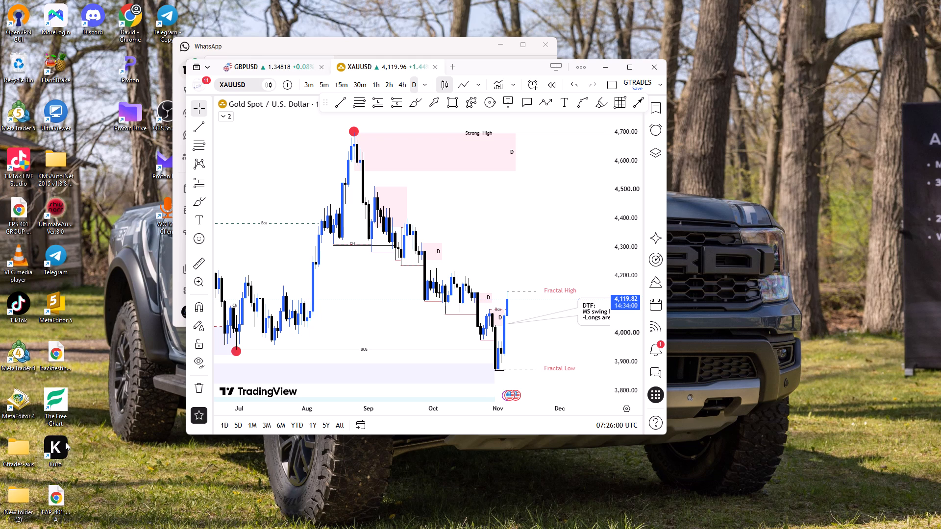
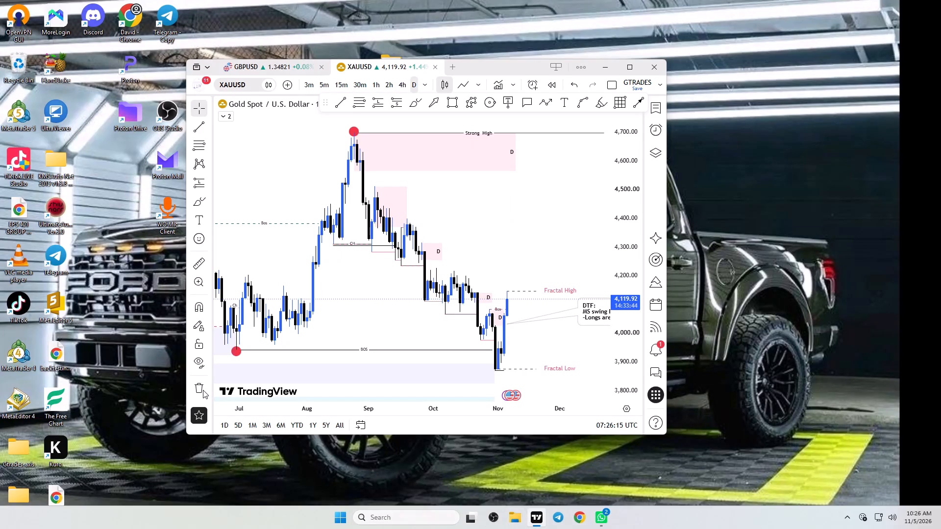
# Switch from the chart to Telegram by launching it from the desktop.
pyautogui.doubleClick(58, 249)
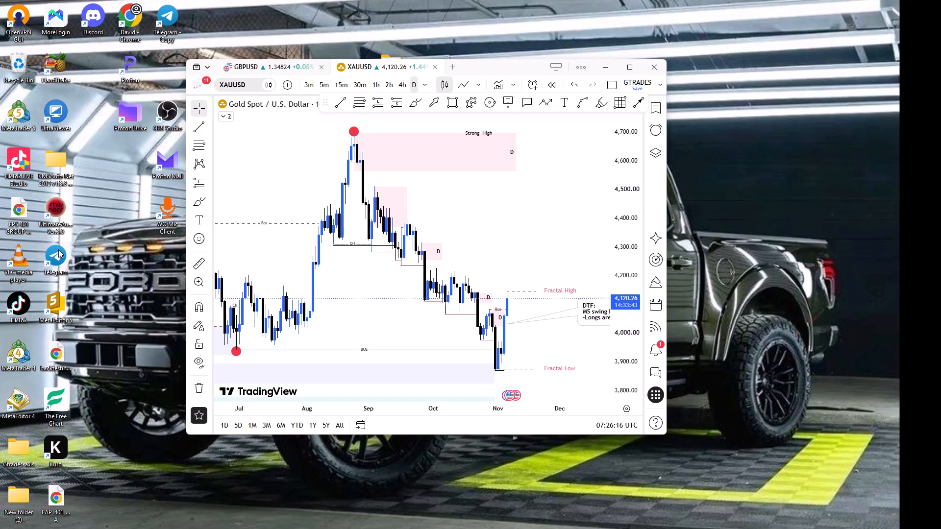
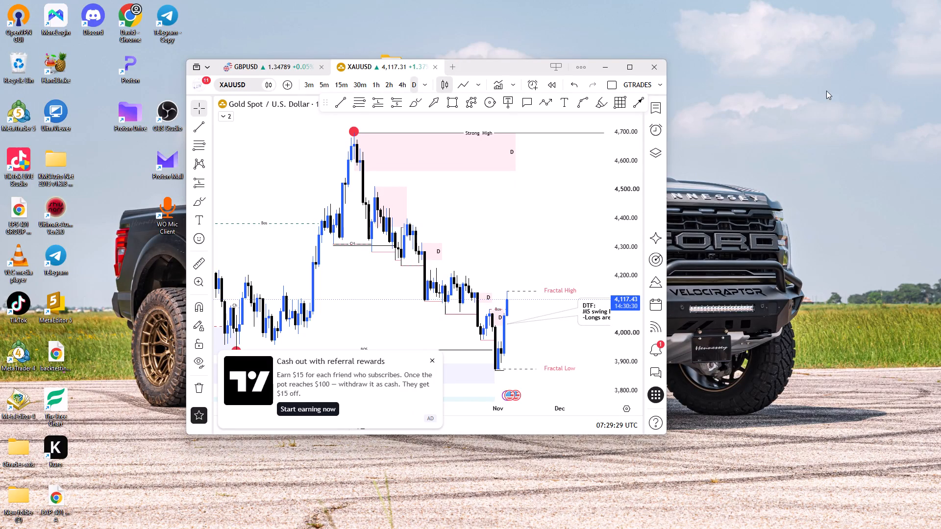
# Dismiss the referral rewards advertisement covering the lower part of the XAUUSD chart.
pyautogui.click(430, 359)
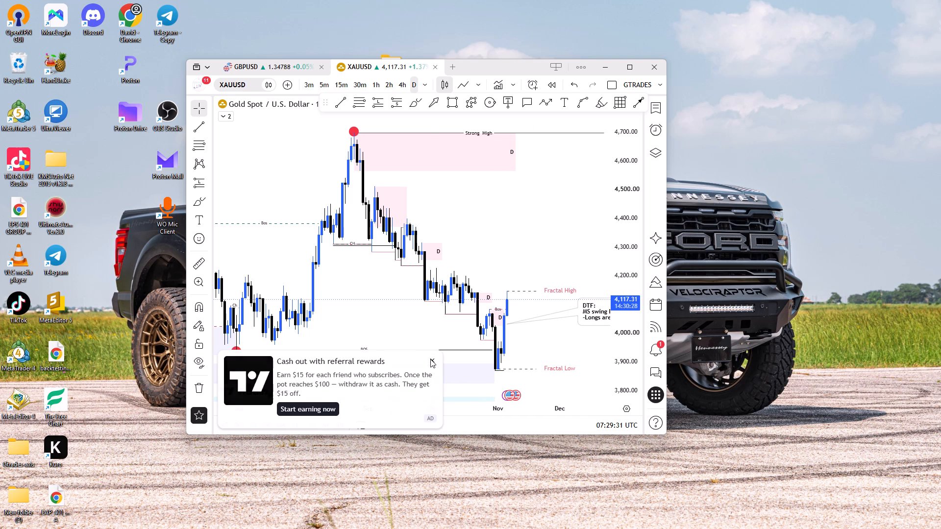
# Load EURAUD from Section 2 of the watchlist and show it on the 4-hour timeframe.
pyautogui.click(657, 109)
pyautogui.scroll(-4, 591, 240)
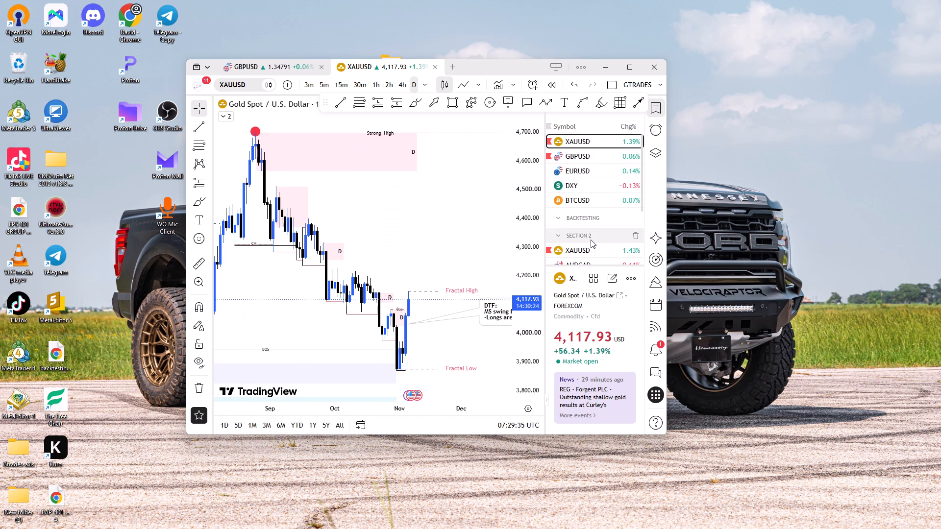
pyautogui.scroll(-4, 591, 240)
pyautogui.click(590, 252)
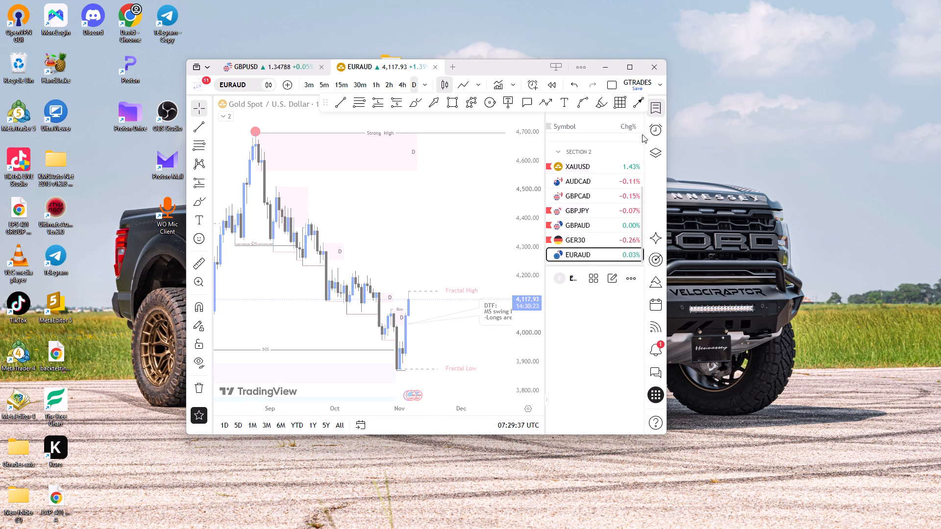
pyautogui.click(651, 106)
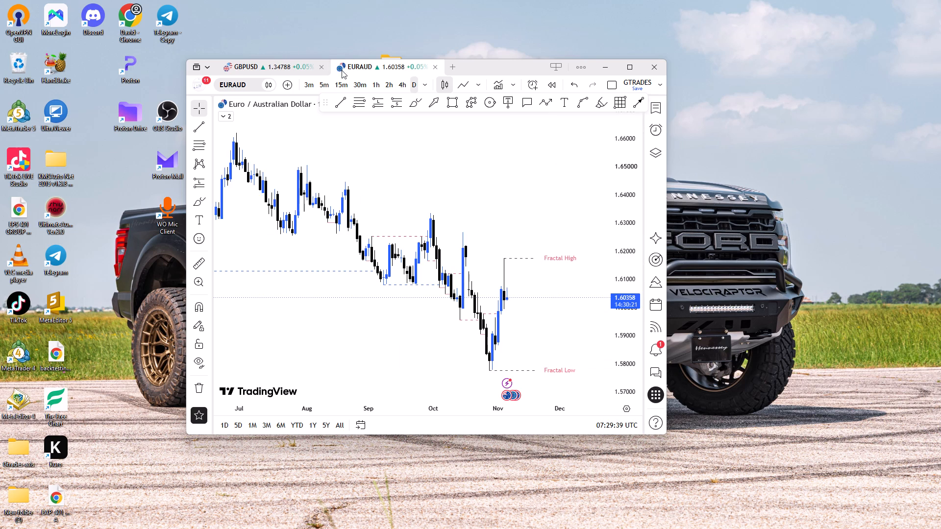
pyautogui.click(399, 87)
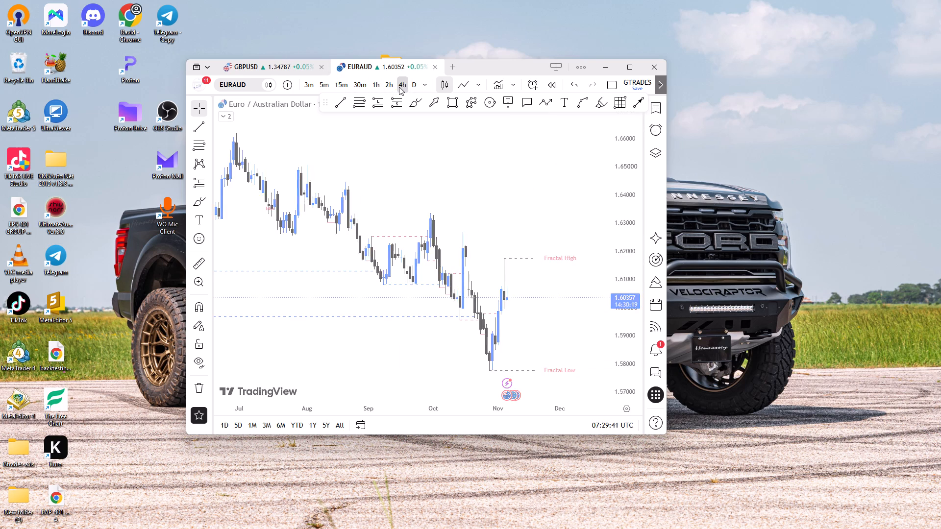
pyautogui.scroll(-2, 483, 252)
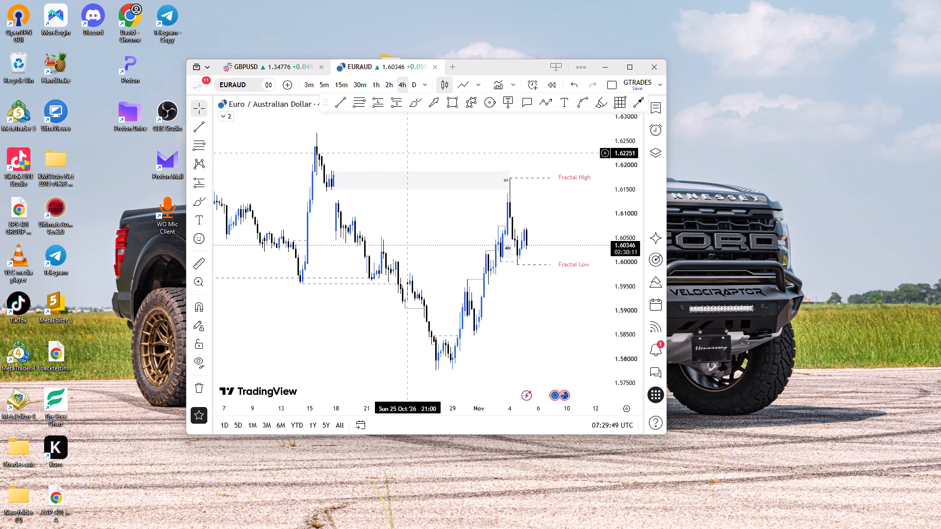
pyautogui.scroll(-3, 457, 263)
pyautogui.scroll(4, 470, 281)
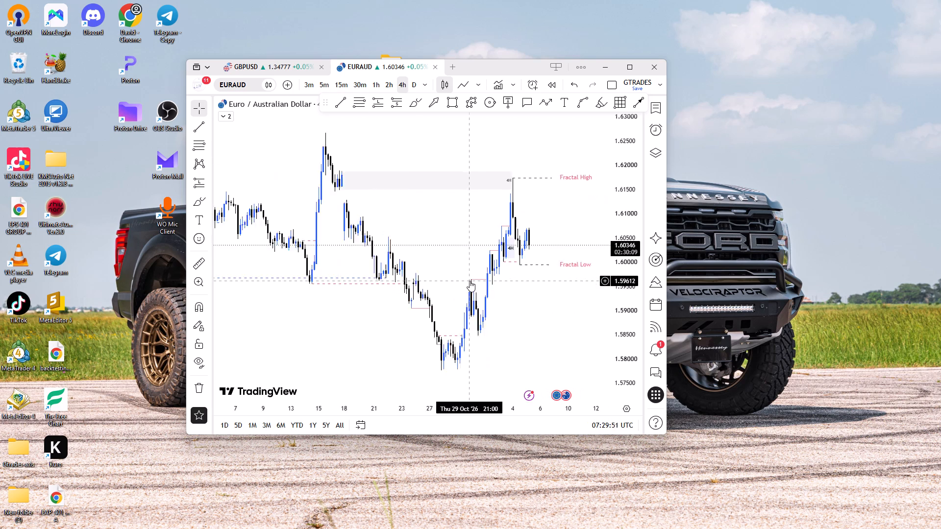
# Hide the CHoCH Finder indicator on the EURAUD 4-hour chart.
pyautogui.click(226, 117)
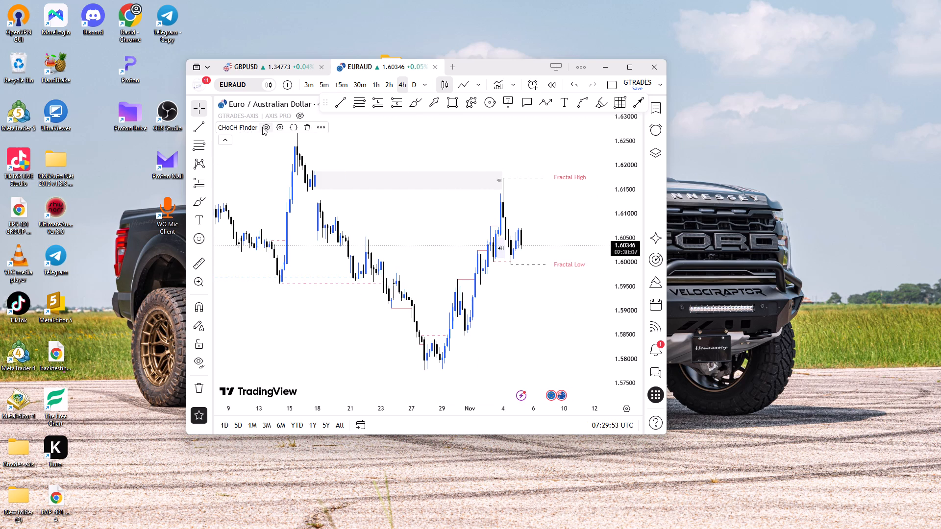
pyautogui.click(262, 127)
pyautogui.click(227, 139)
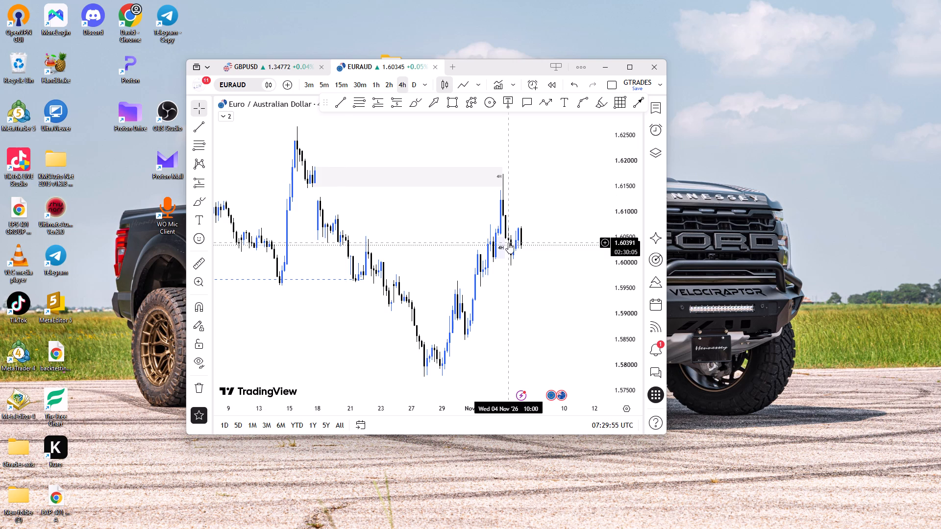
pyautogui.keyDown('ctrl'); pyautogui.scroll(6, 508, 242); pyautogui.keyUp('ctrl')
pyautogui.click(507, 263)
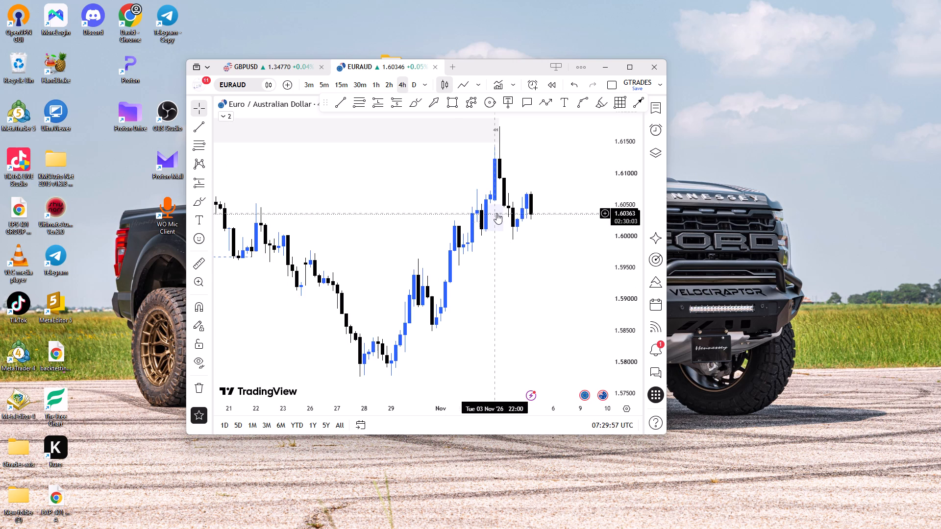
# On the 15-minute EURAUD chart, delete the two old long-position drawings over the 4 November price action.
pyautogui.click(355, 81)
pyautogui.click(340, 83)
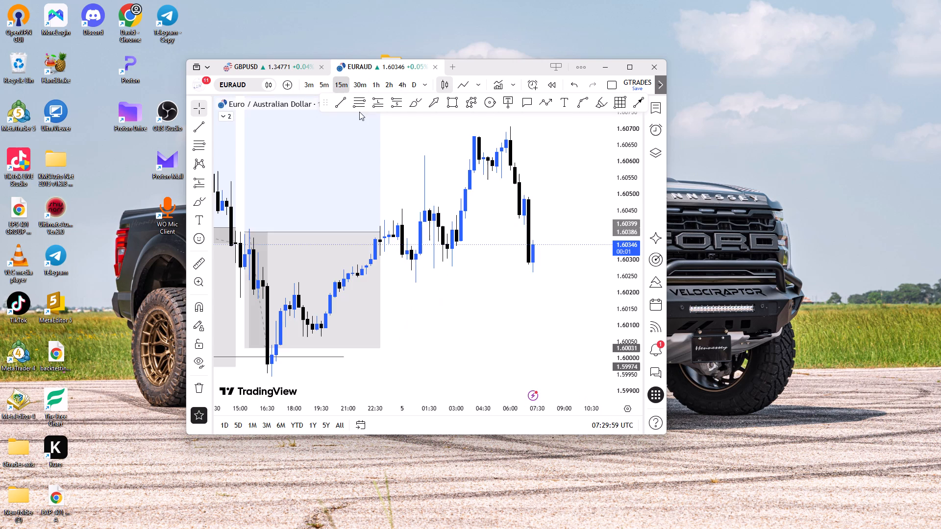
pyautogui.keyDown('ctrl'); pyautogui.scroll(-7, 512, 249); pyautogui.keyUp('ctrl')
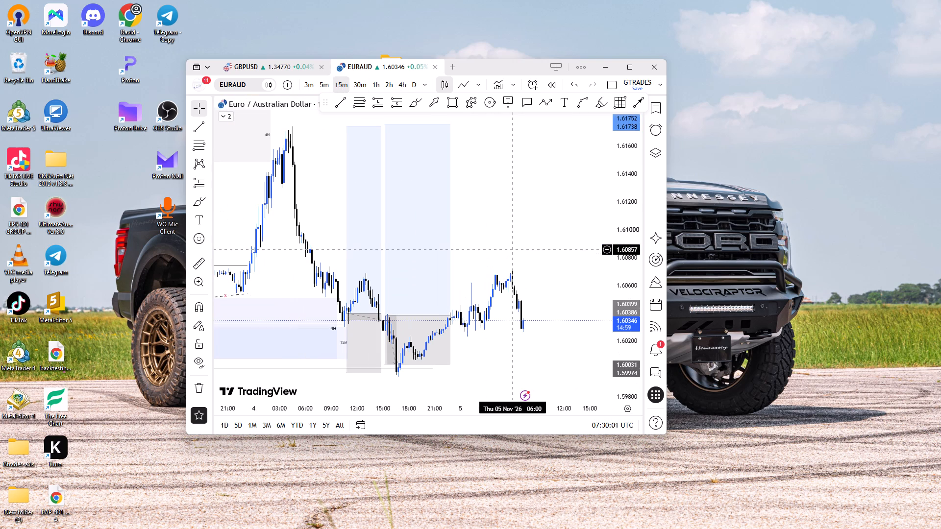
pyautogui.scroll(-2, 512, 249)
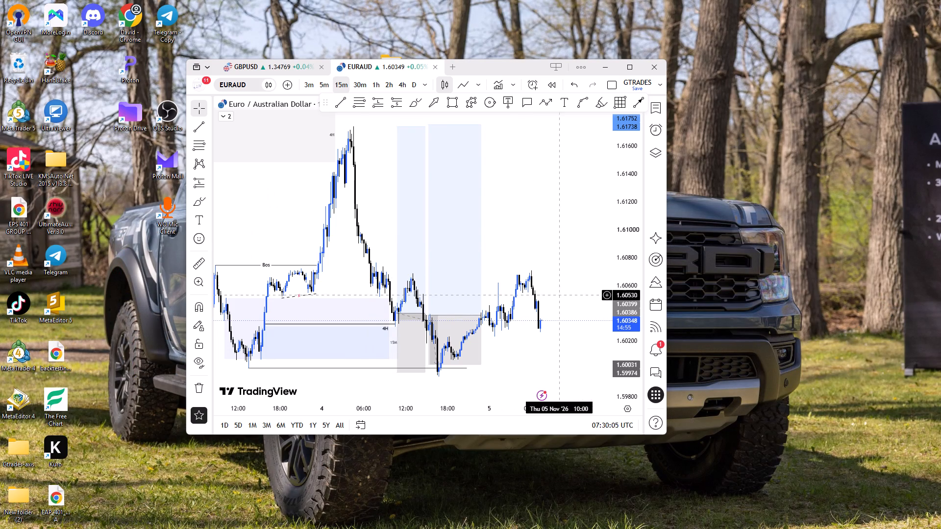
pyautogui.moveTo(563, 360); pyautogui.dragTo(563, 309)
pyautogui.moveTo(614, 285); pyautogui.dragTo(616, 294)
pyautogui.moveTo(616, 300); pyautogui.dragTo(610, 316)
pyautogui.moveTo(574, 317); pyautogui.dragTo(578, 285)
pyautogui.click(468, 259)
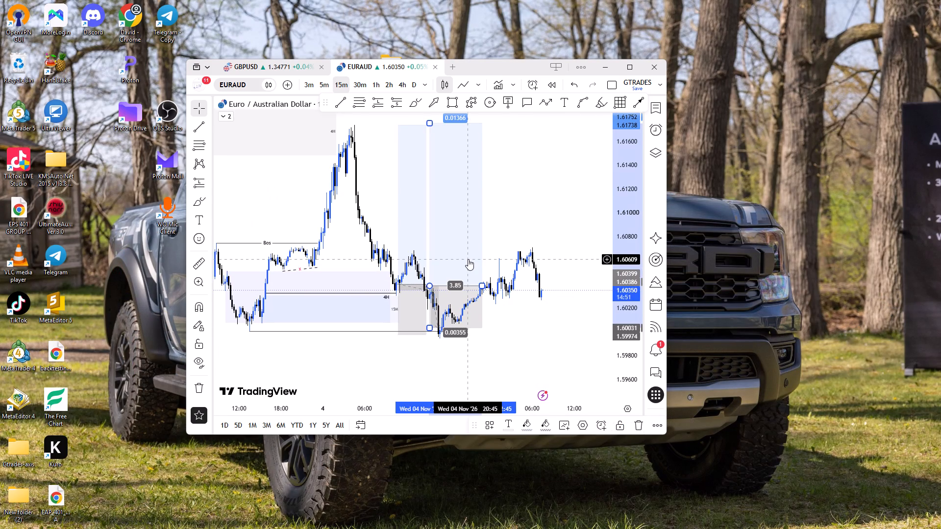
pyautogui.press('Delete')
pyautogui.click(406, 254)
pyautogui.press('Delete')
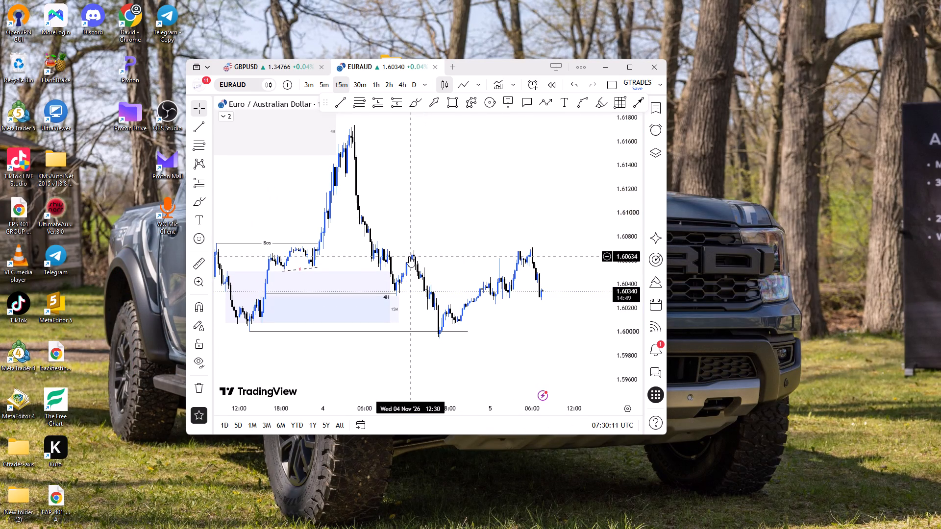
# Move up the watchlist from EURAUD through GER30 to GBPAUD, viewing each 15-minute chart.
pyautogui.moveTo(435, 213); pyautogui.dragTo(445, 211)
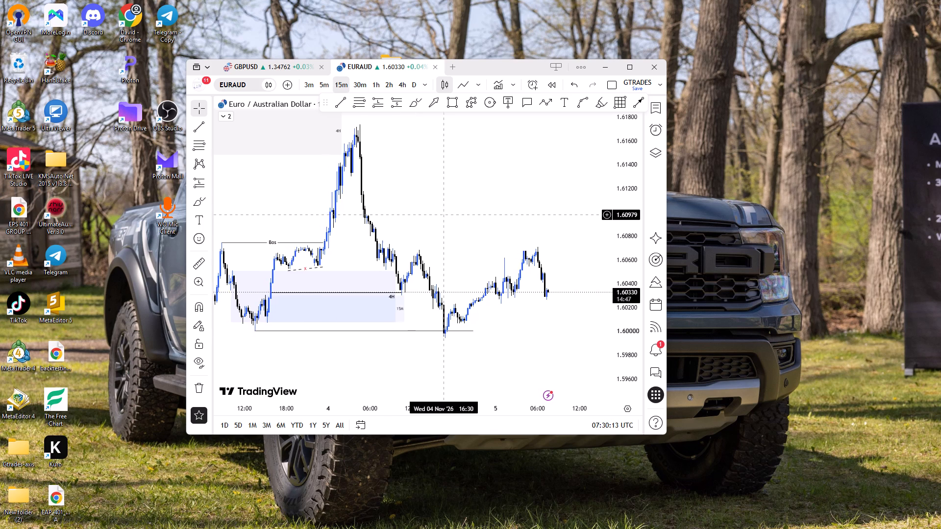
pyautogui.moveTo(445, 211); pyautogui.dragTo(446, 210)
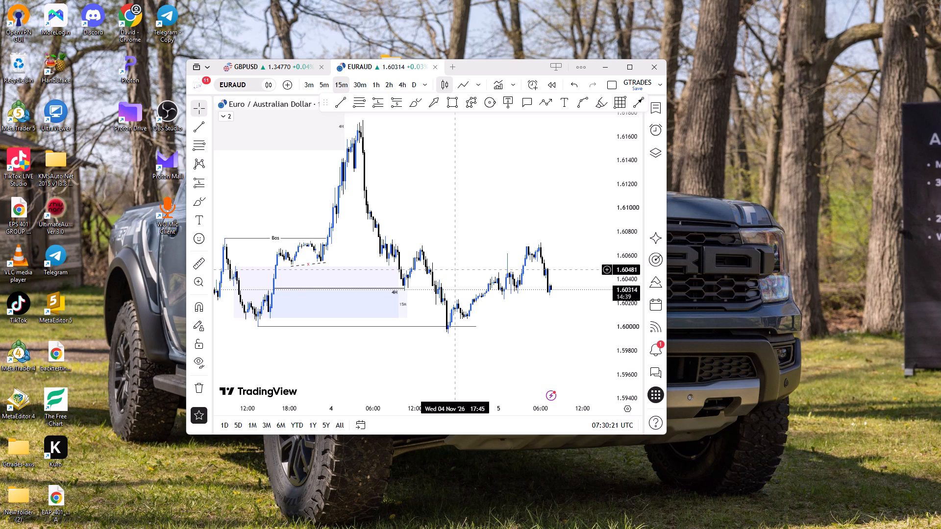
pyautogui.press('Up')
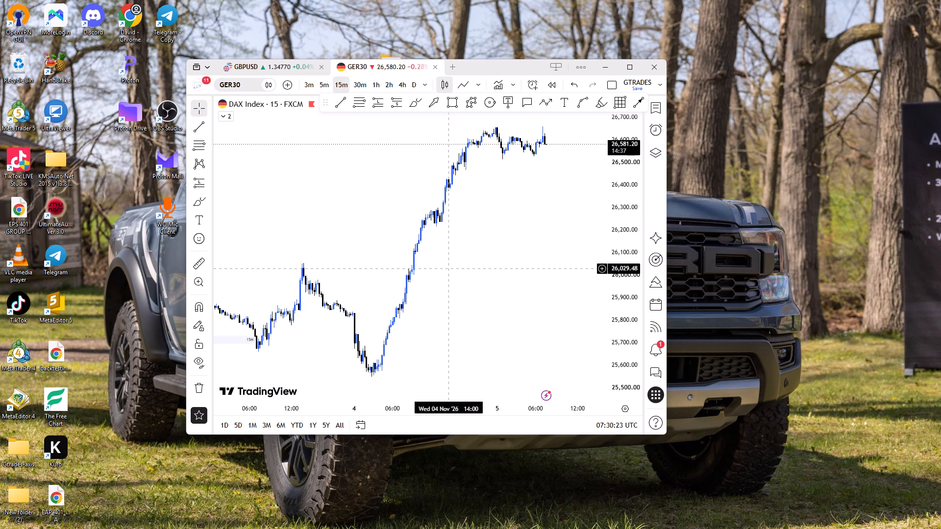
pyautogui.press('Up')
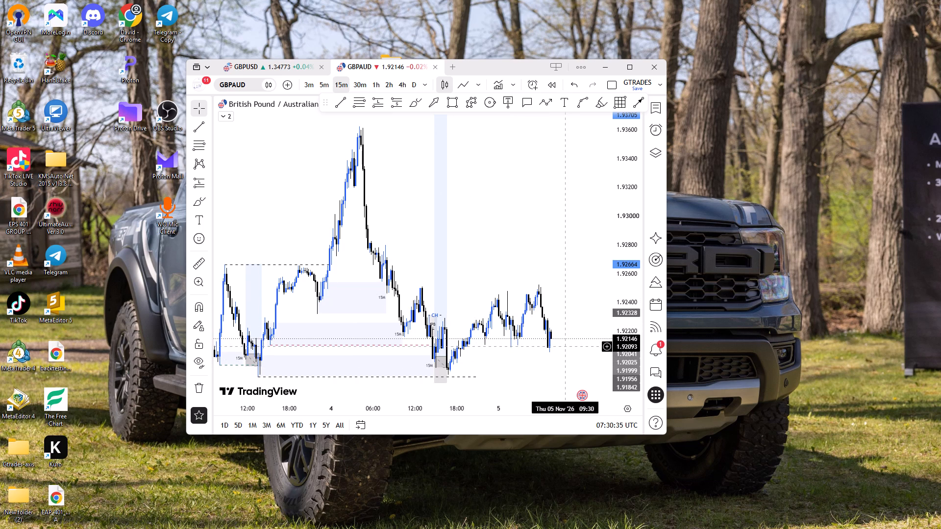
# Examine GBPAUD's recent swings on the 30-minute and 1-hour timeframes.
pyautogui.click(358, 92)
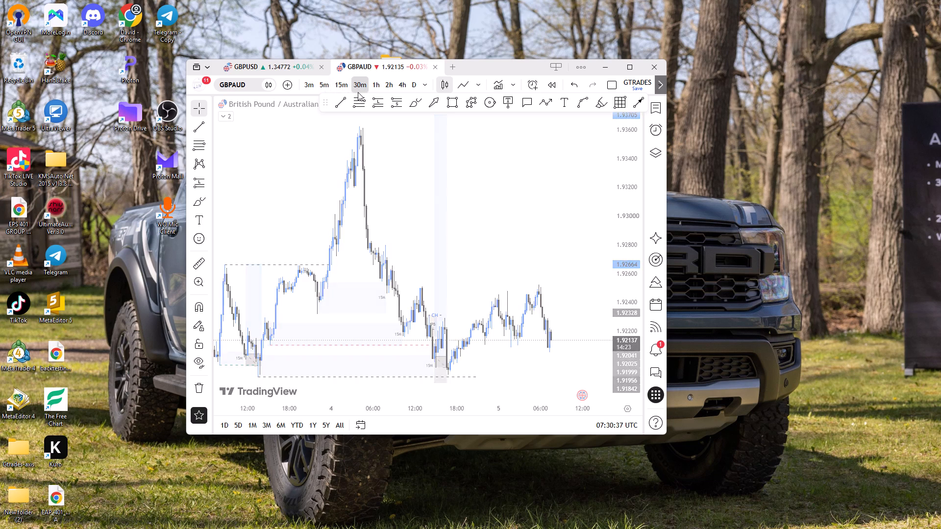
pyautogui.keyDown('ctrl'); pyautogui.scroll(2, 434, 184); pyautogui.keyUp('ctrl')
pyautogui.click(376, 86)
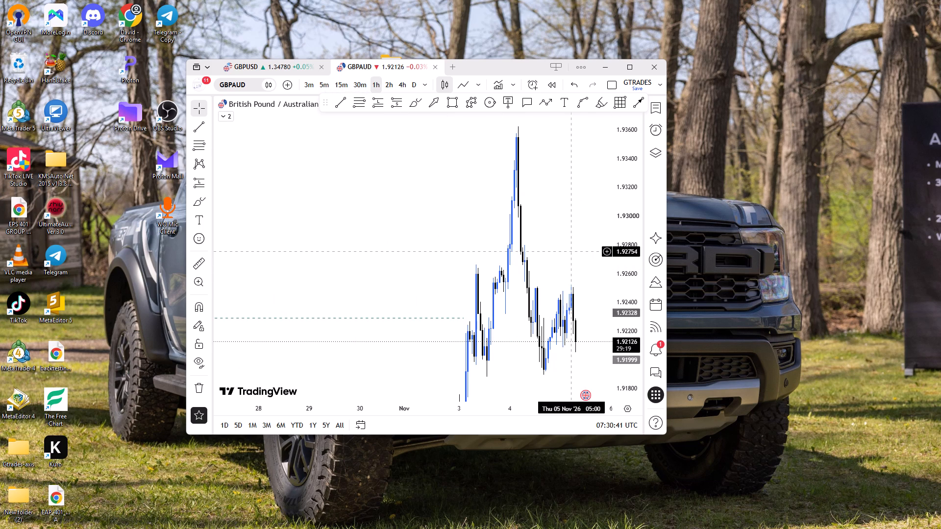
pyautogui.moveTo(570, 251); pyautogui.dragTo(522, 229)
pyautogui.keyDown('ctrl'); pyautogui.scroll(3, 504, 241); pyautogui.keyUp('ctrl')
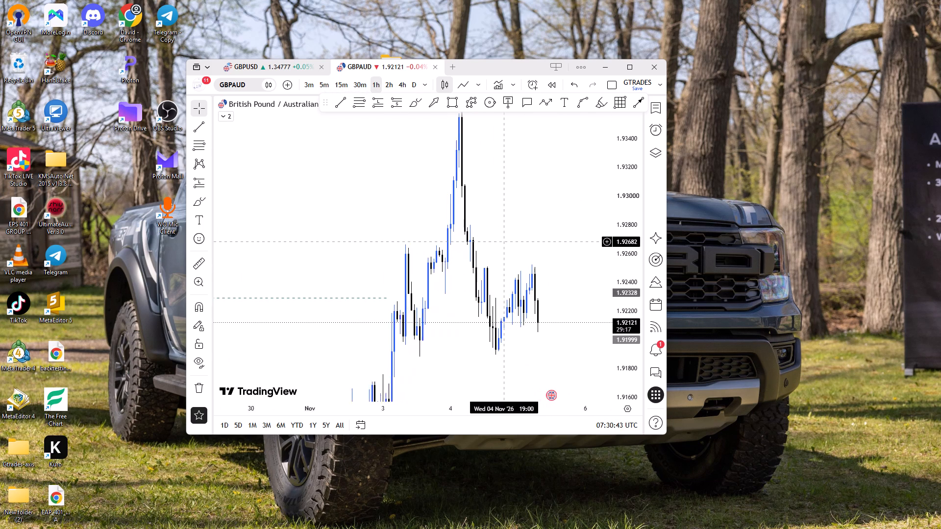
pyautogui.keyDown('ctrl'); pyautogui.scroll(5, 504, 241); pyautogui.keyUp('ctrl')
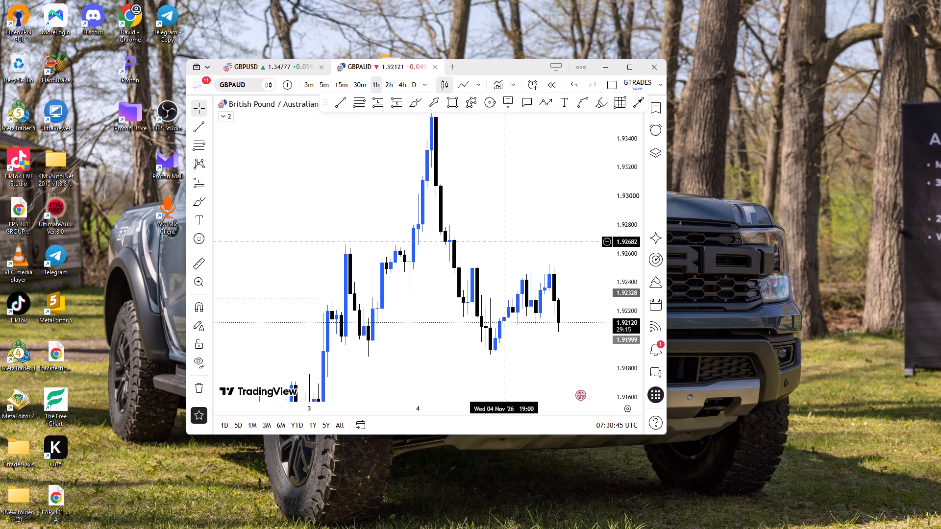
pyautogui.moveTo(518, 248); pyautogui.dragTo(472, 241)
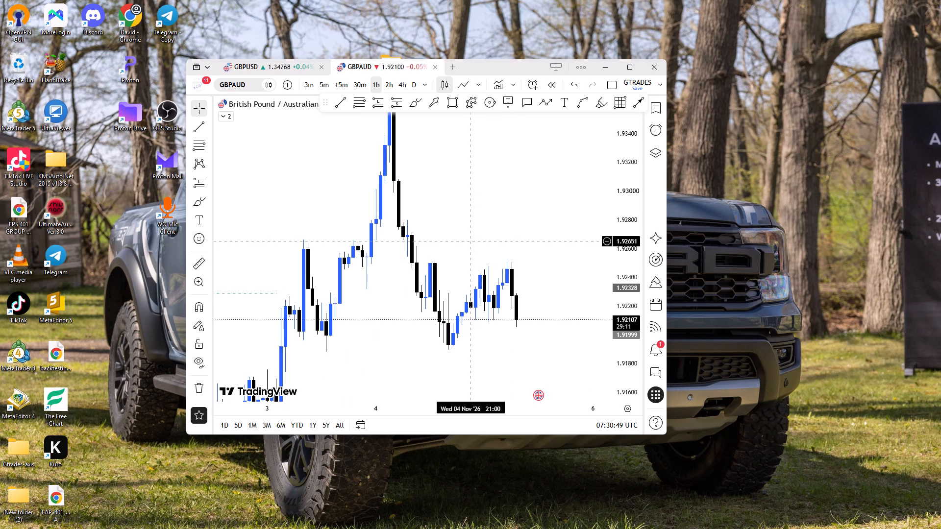
# Load BTCUSD from the watchlist and examine its marked structure on the 30-minute timeframe.
pyautogui.click(655, 112)
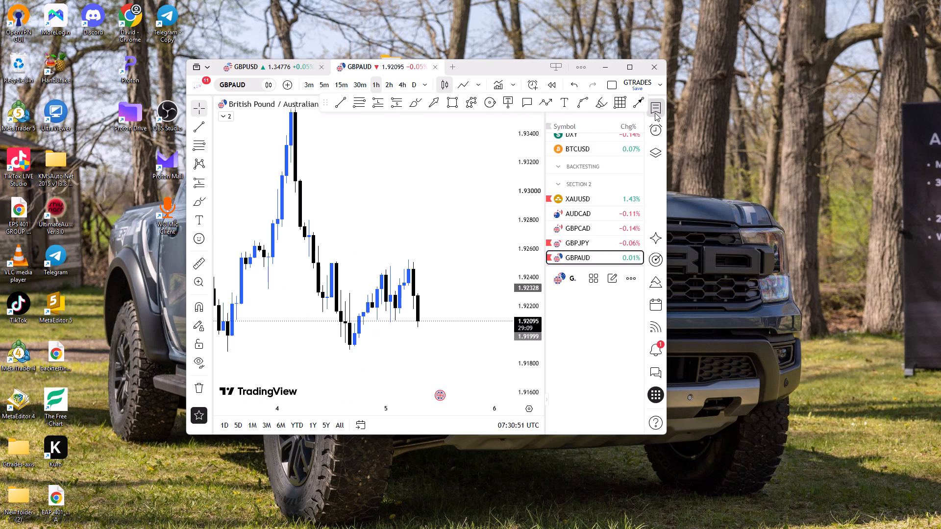
pyautogui.click(608, 152)
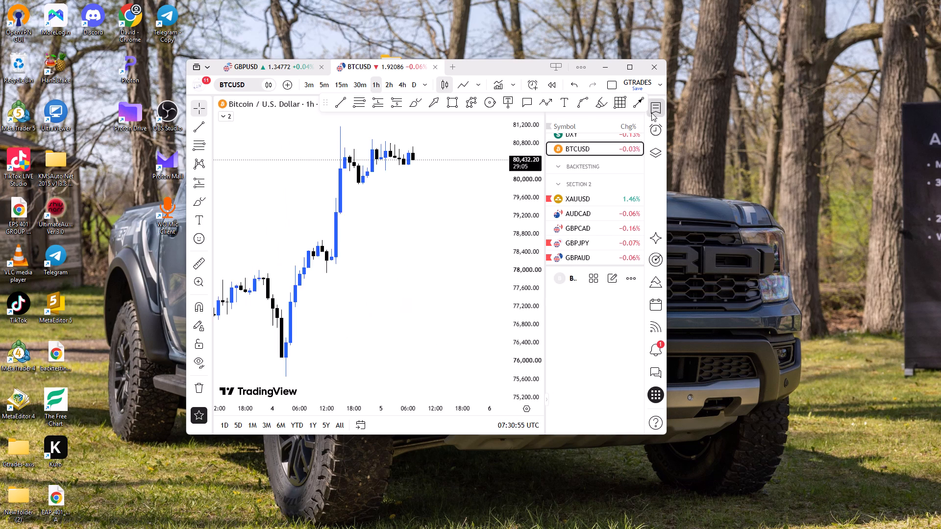
pyautogui.click(651, 113)
pyautogui.click(357, 85)
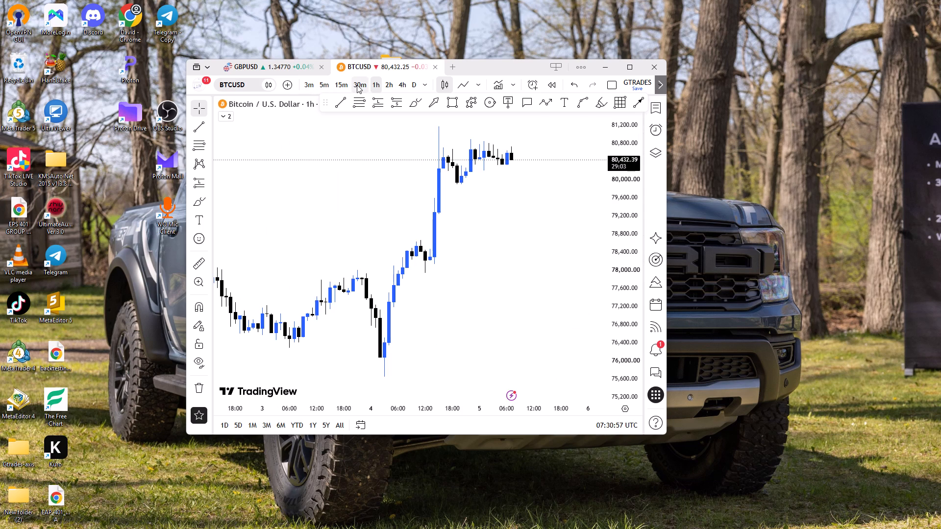
pyautogui.scroll(-14, 439, 238)
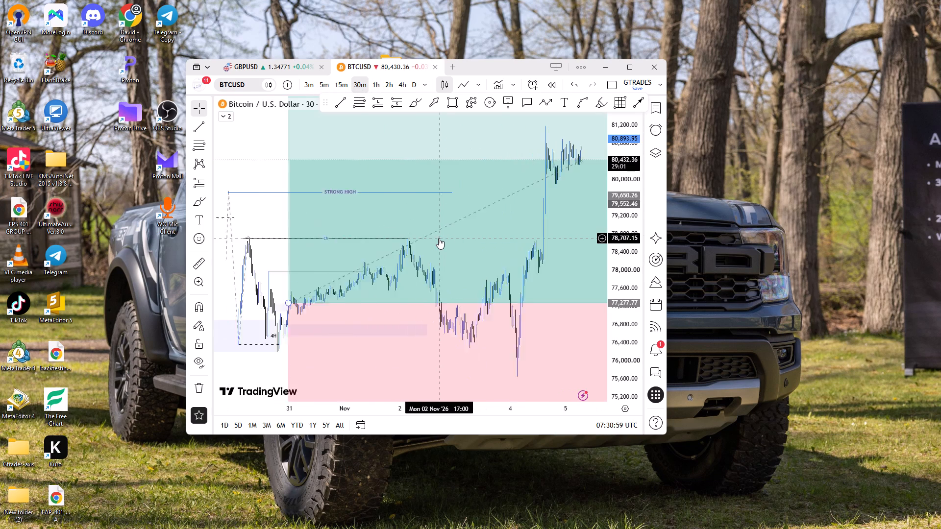
pyautogui.scroll(-4, 439, 238)
pyautogui.scroll(4, 439, 238)
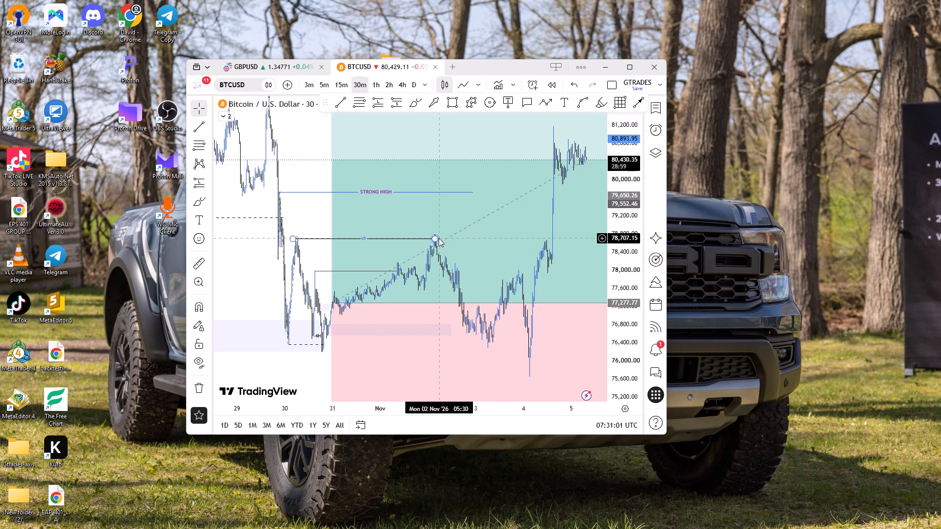
# Return BTCUSD to the 1-hour timeframe and reset the chart view to examine its recent structure.
pyautogui.click(368, 81)
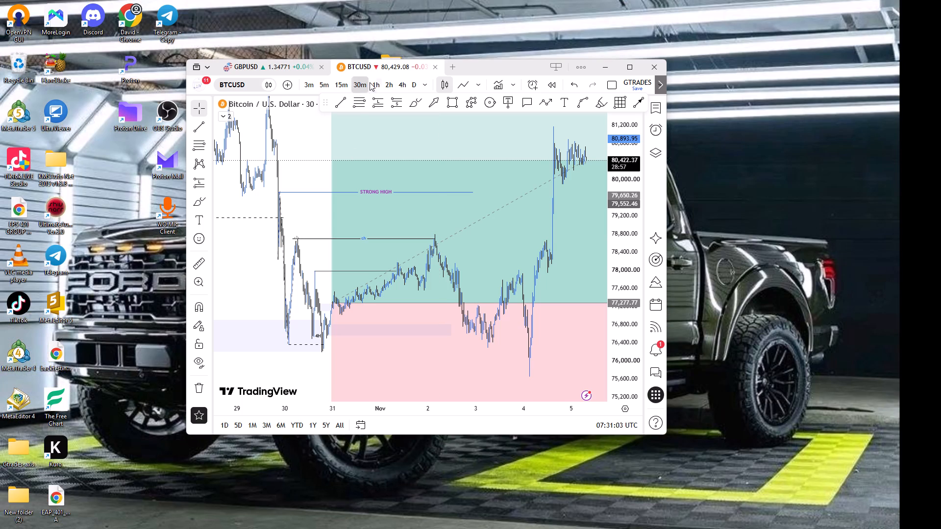
pyautogui.click(371, 84)
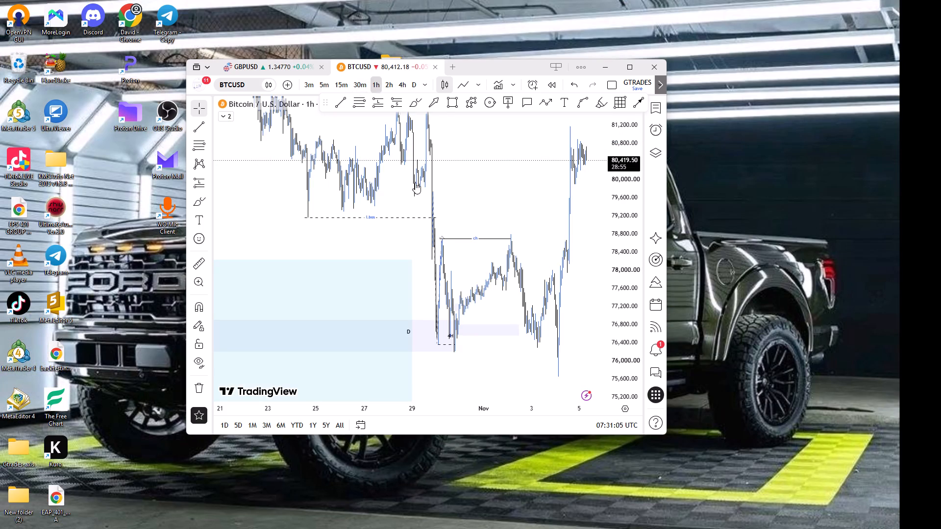
pyautogui.rightClick(460, 213)
pyautogui.click(507, 193)
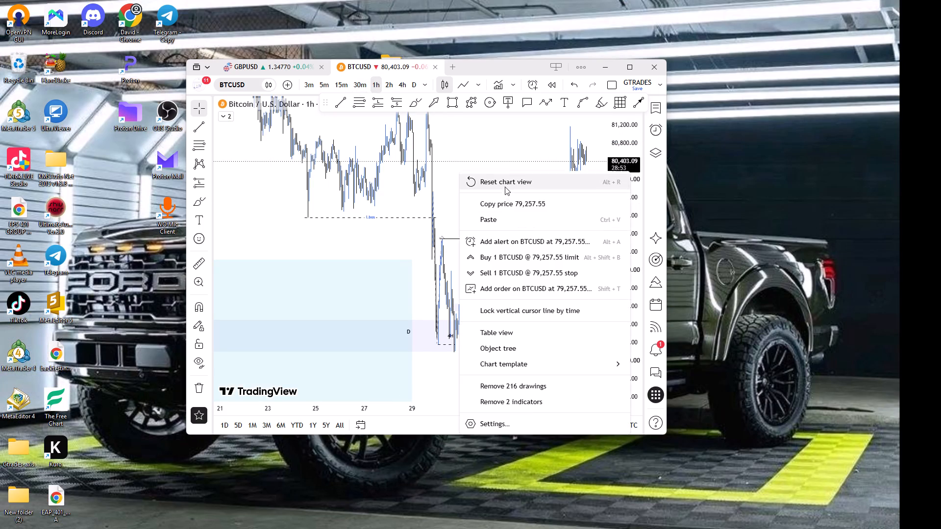
pyautogui.click(505, 187)
pyautogui.scroll(-7, 501, 259)
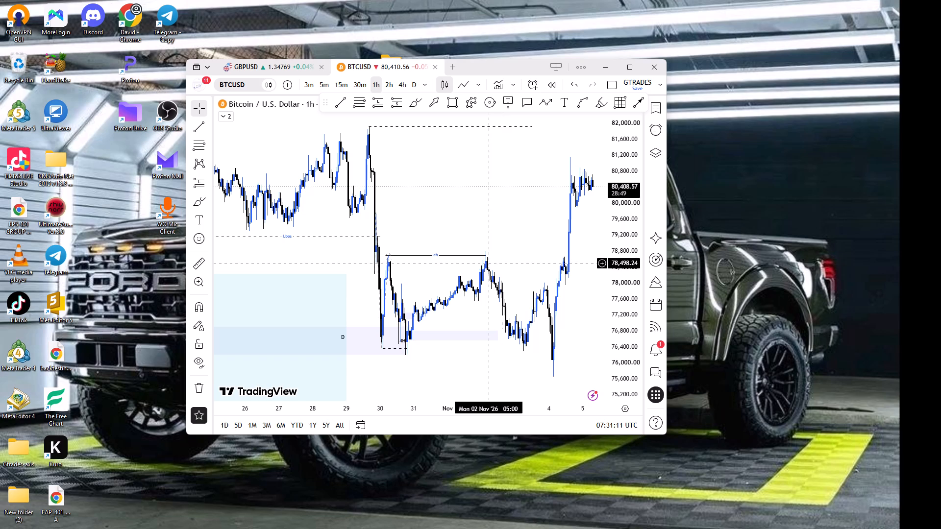
# Load GBPUSD from the watchlist on the 1-hour timeframe.
pyautogui.click(649, 109)
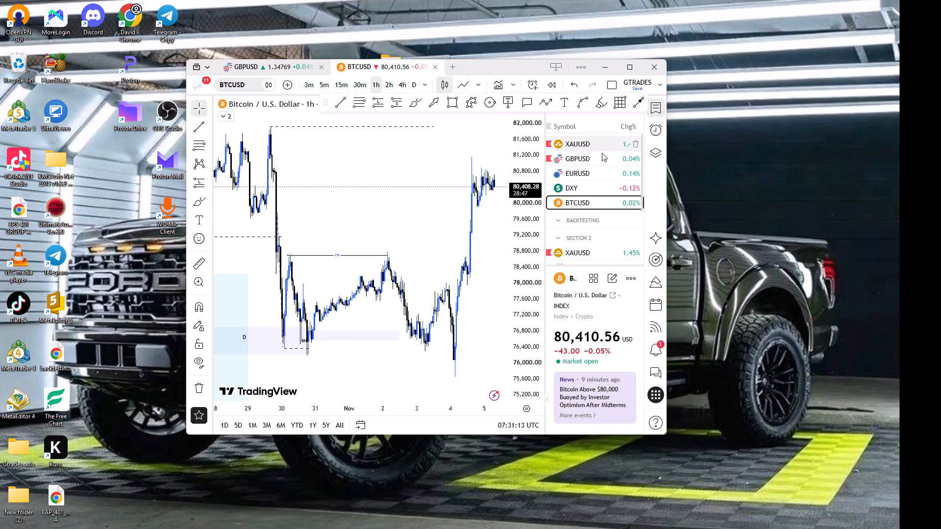
pyautogui.click(590, 158)
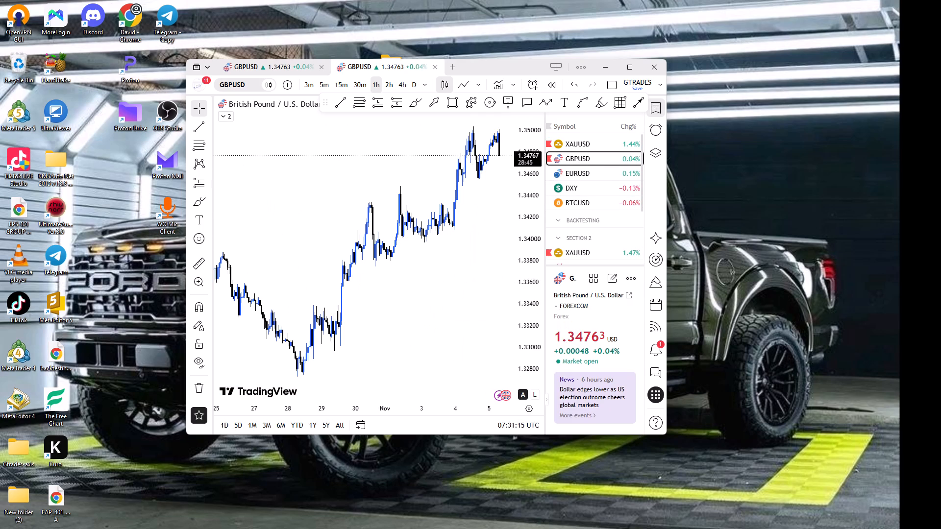
# Hide the watchlist and examine GBPUSD's marked structure on the 4-hour timeframe.
pyautogui.click(654, 112)
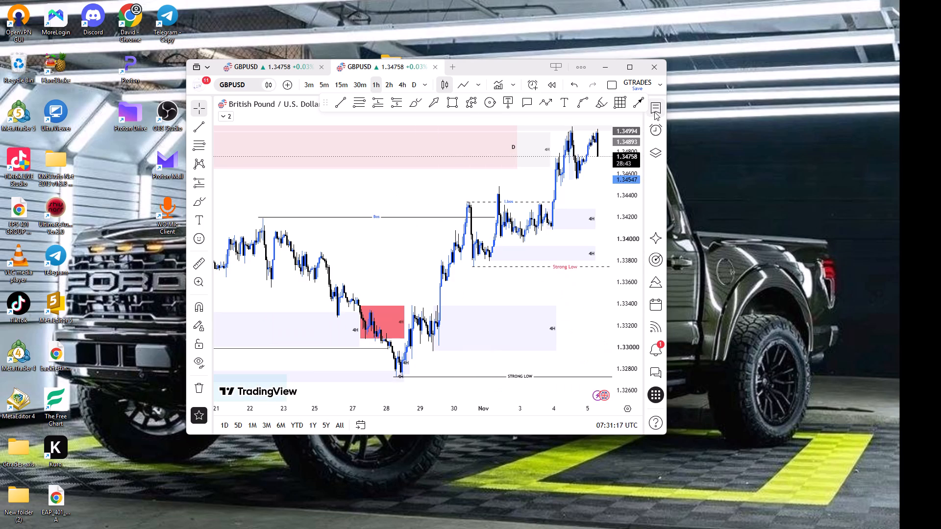
pyautogui.click(399, 83)
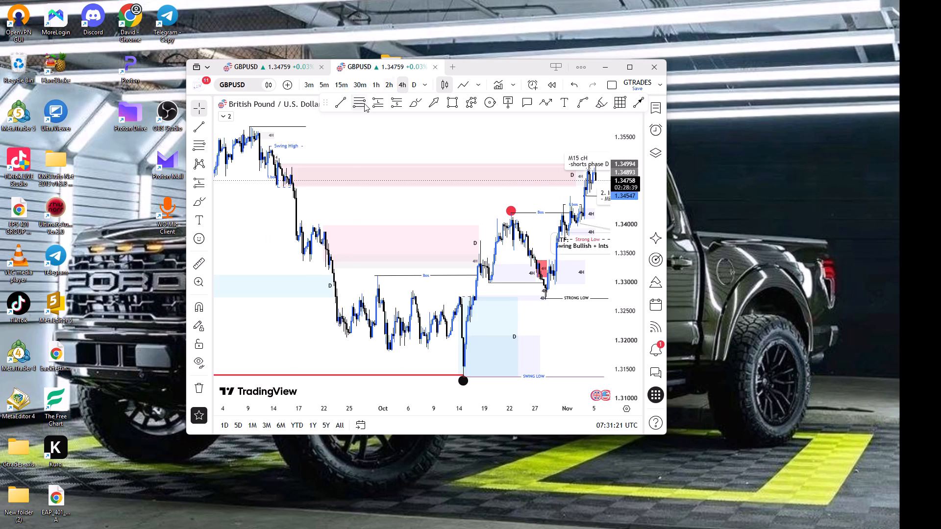
pyautogui.scroll(-2, 448, 200)
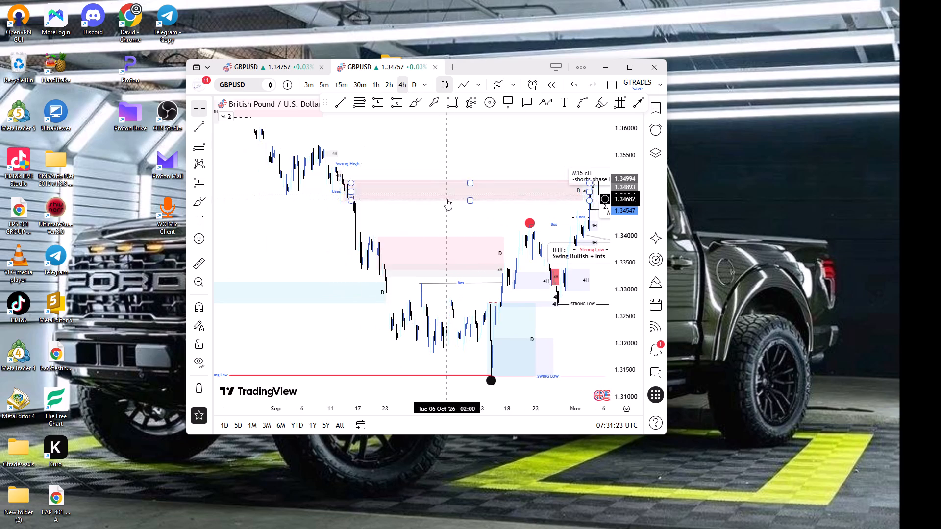
pyautogui.scroll(8, 446, 199)
pyautogui.keyDown('ctrl'); pyautogui.scroll(3, 477, 188); pyautogui.keyUp('ctrl')
pyautogui.keyDown('ctrl'); pyautogui.scroll(-3, 477, 188); pyautogui.keyUp('ctrl')
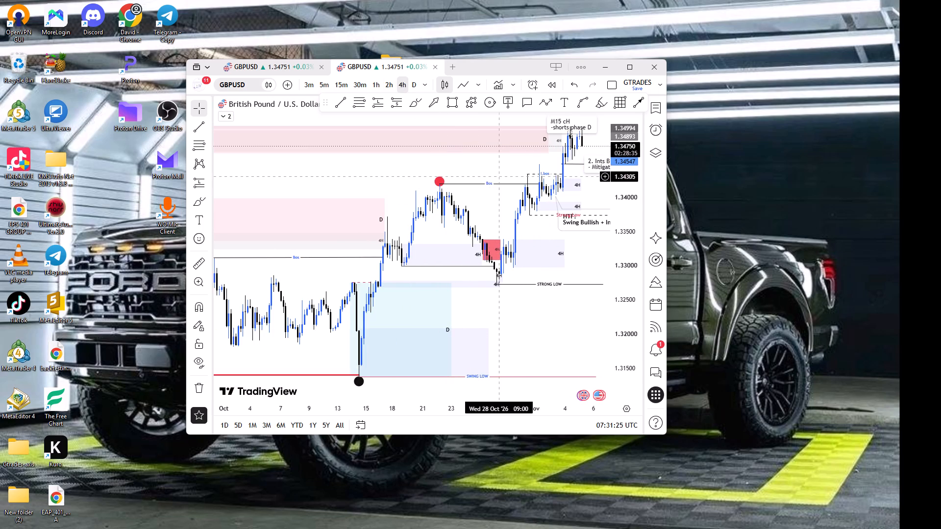
pyautogui.moveTo(497, 173); pyautogui.dragTo(374, 250)
pyautogui.keyDown('ctrl'); pyautogui.scroll(4, 373, 251); pyautogui.keyUp('ctrl')
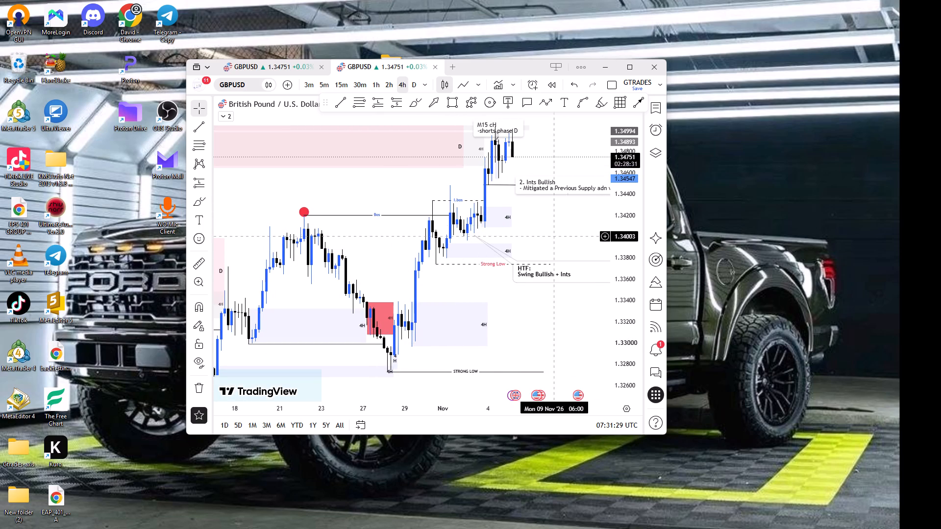
# Delete the "M15 cH - shorts phase D" note and the "2. Ints Bullish" note near the latest GBPUSD highs.
pyautogui.moveTo(613, 191); pyautogui.dragTo(610, 225)
pyautogui.moveTo(594, 229); pyautogui.dragTo(579, 273)
pyautogui.moveTo(494, 171); pyautogui.dragTo(493, 171)
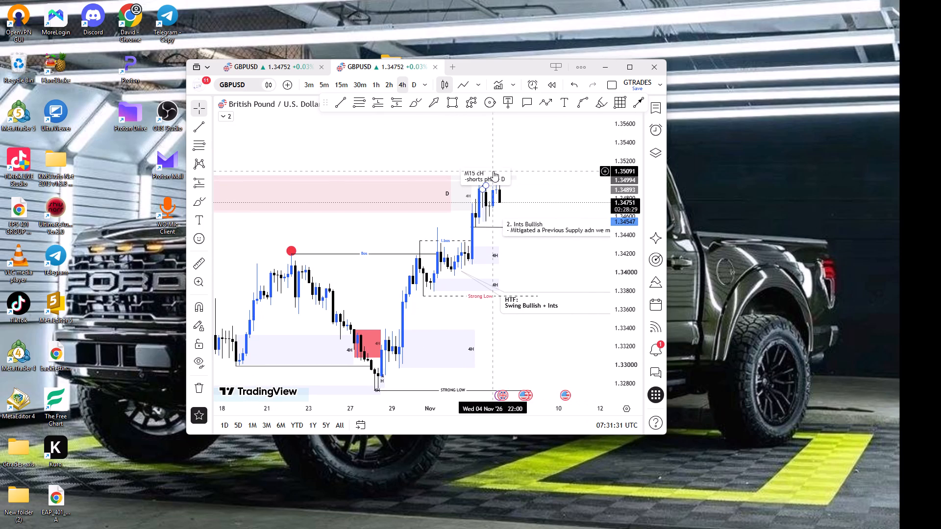
pyautogui.moveTo(493, 171); pyautogui.dragTo(475, 153)
pyautogui.press('Delete')
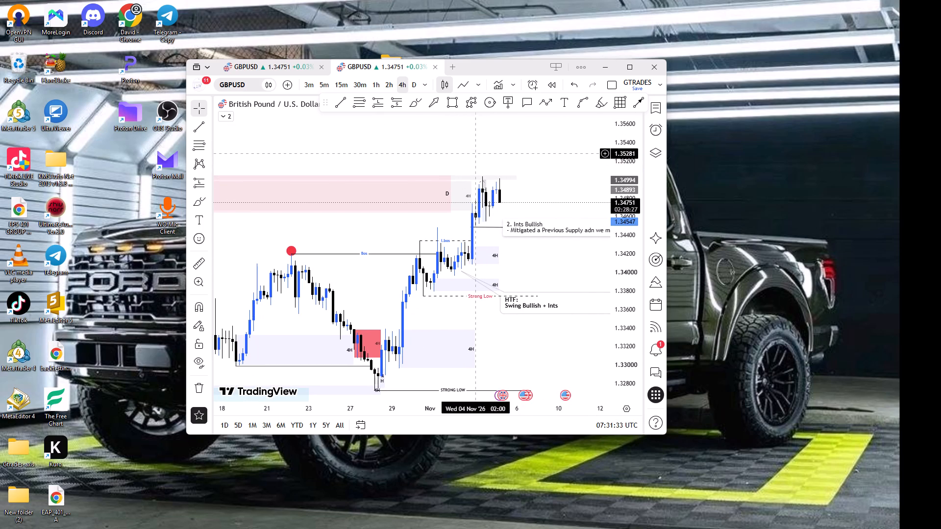
pyautogui.click(528, 226)
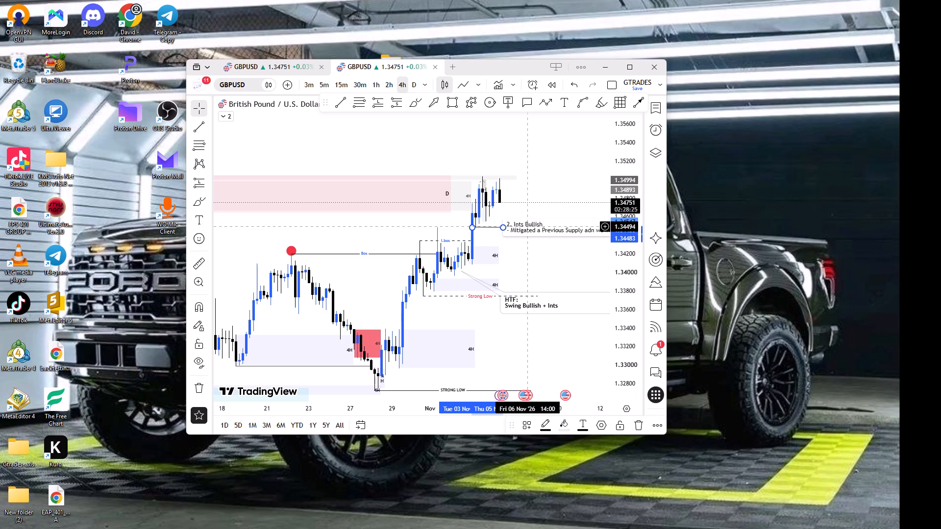
pyautogui.press('Delete')
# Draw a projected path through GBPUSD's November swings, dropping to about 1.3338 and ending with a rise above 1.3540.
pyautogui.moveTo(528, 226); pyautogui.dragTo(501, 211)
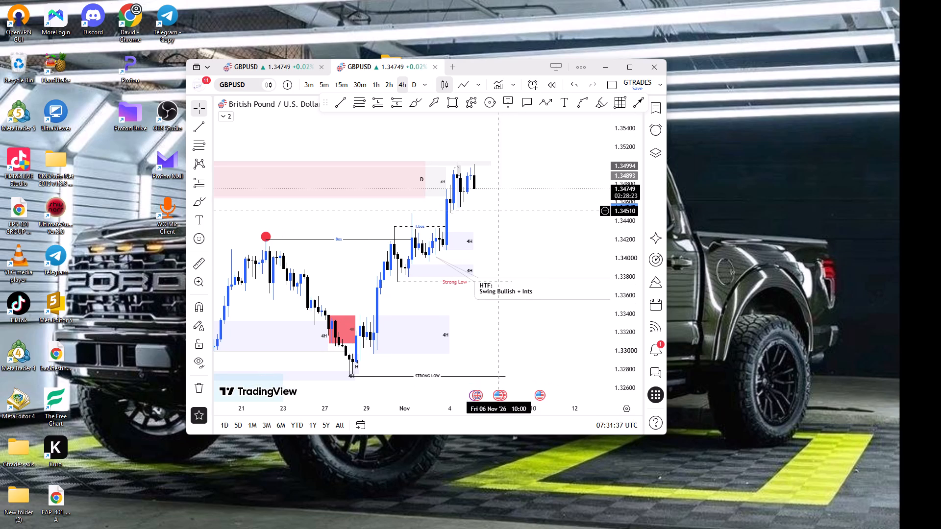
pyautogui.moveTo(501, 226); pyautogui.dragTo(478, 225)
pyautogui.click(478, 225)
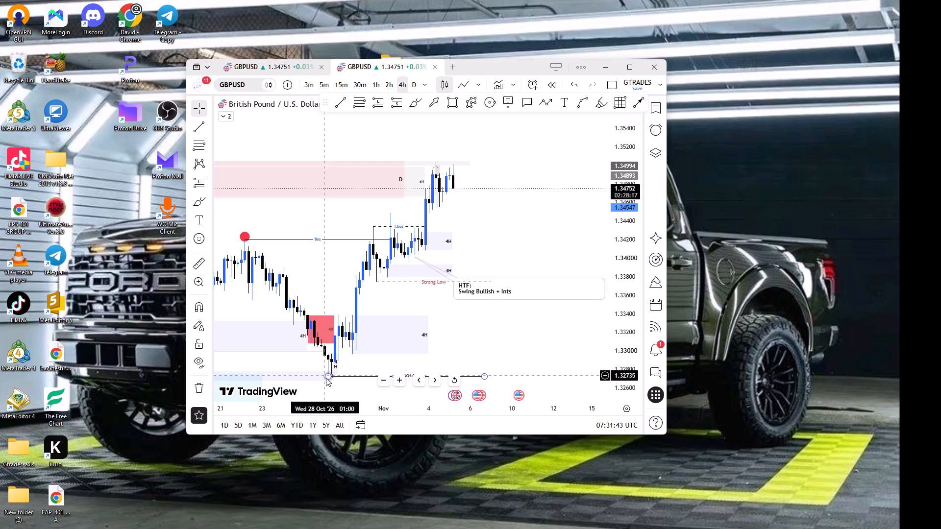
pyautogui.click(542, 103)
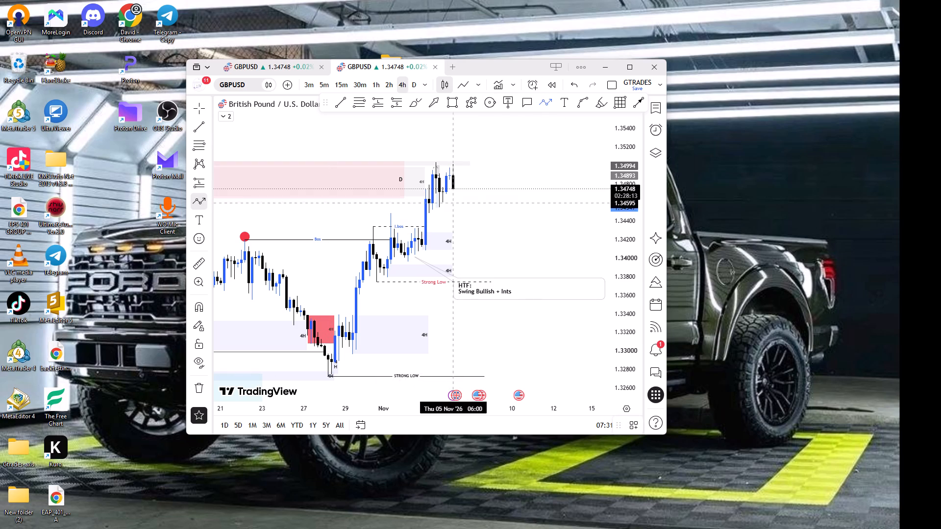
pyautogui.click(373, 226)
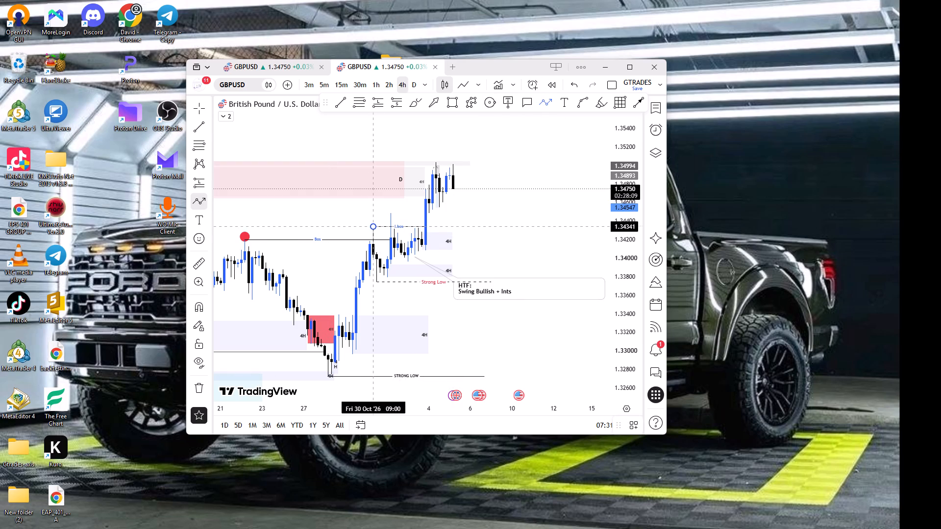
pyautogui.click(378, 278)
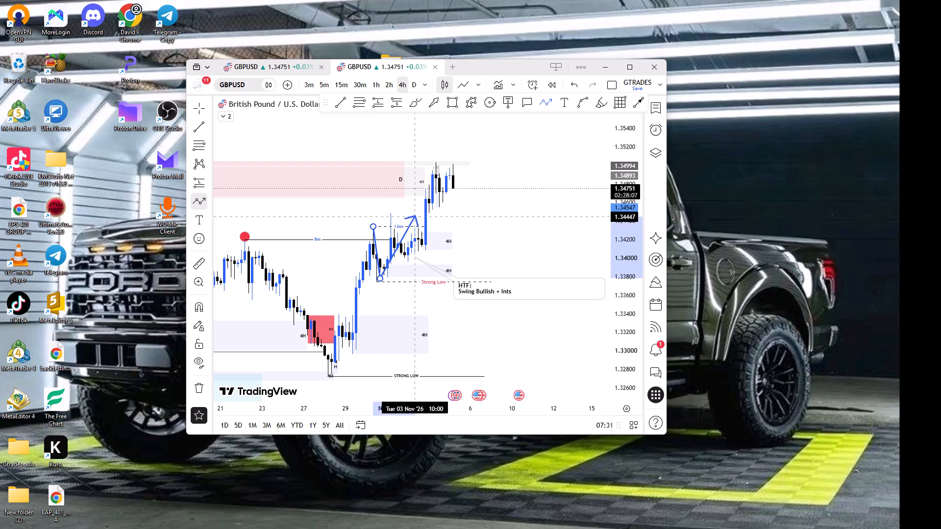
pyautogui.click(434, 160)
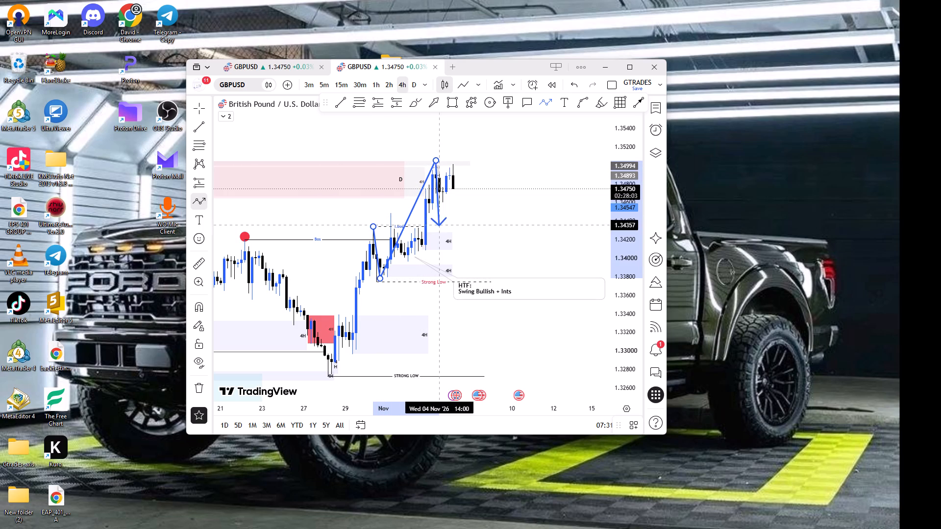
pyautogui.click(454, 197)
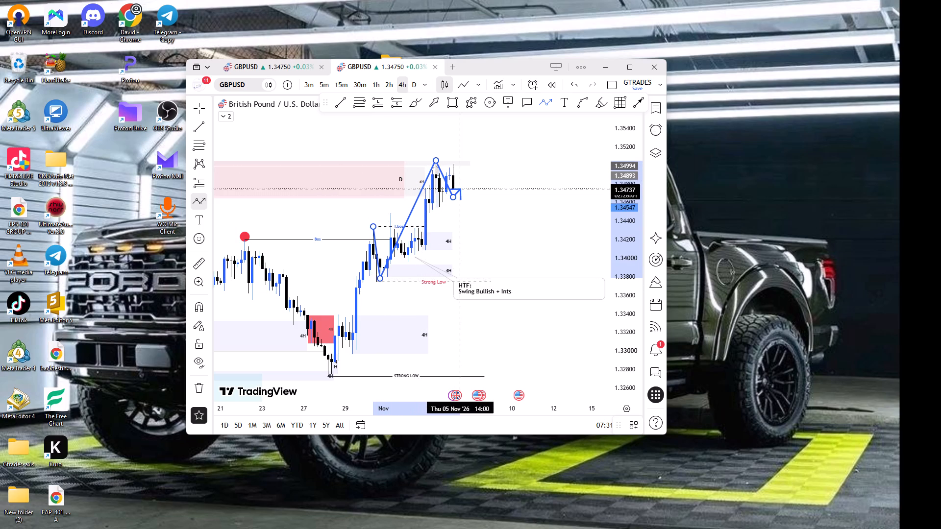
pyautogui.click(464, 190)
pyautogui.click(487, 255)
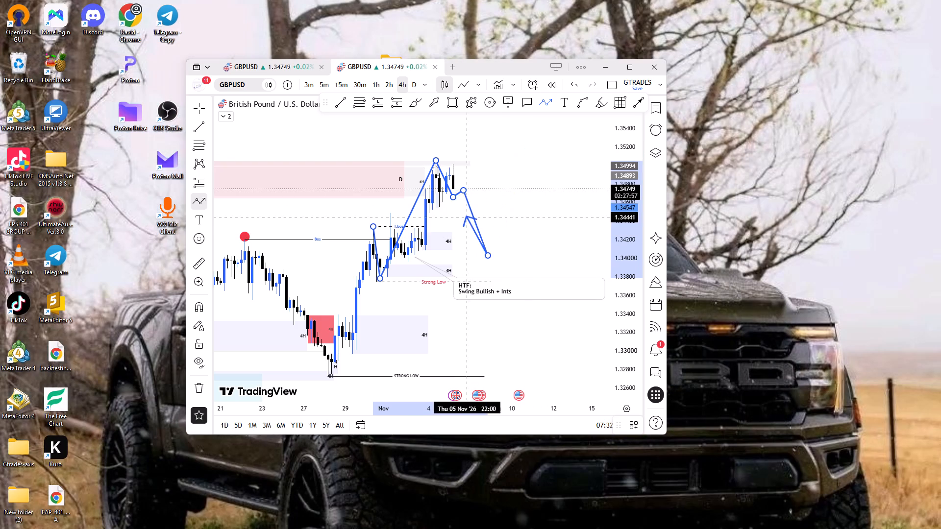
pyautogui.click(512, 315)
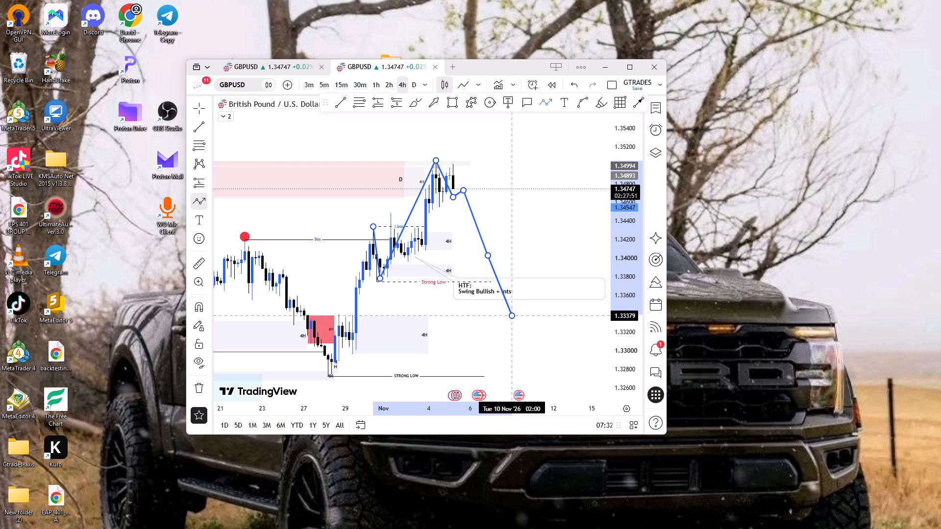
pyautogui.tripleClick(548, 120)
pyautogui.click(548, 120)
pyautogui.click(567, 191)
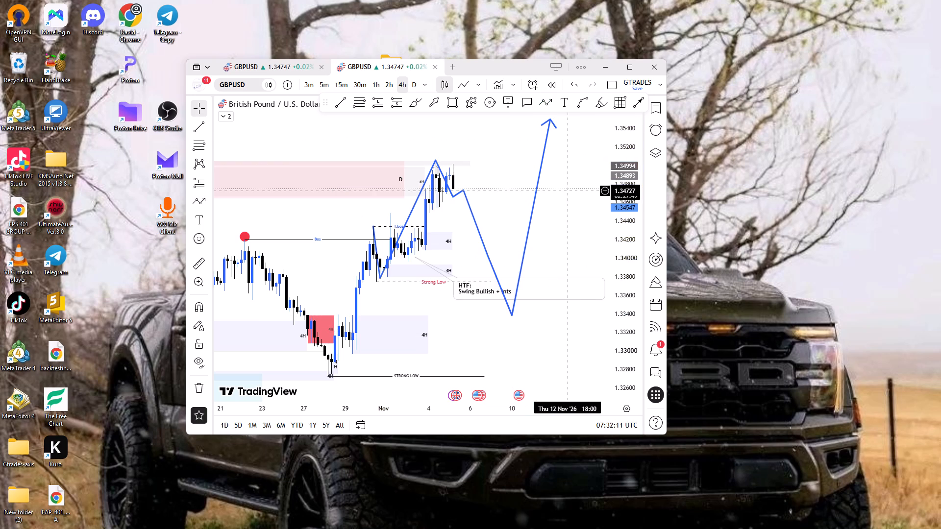
# Examine GBPUSD's marked swing lows, weak high and supply zones on the daily timeframe.
pyautogui.moveTo(567, 191); pyautogui.dragTo(544, 243)
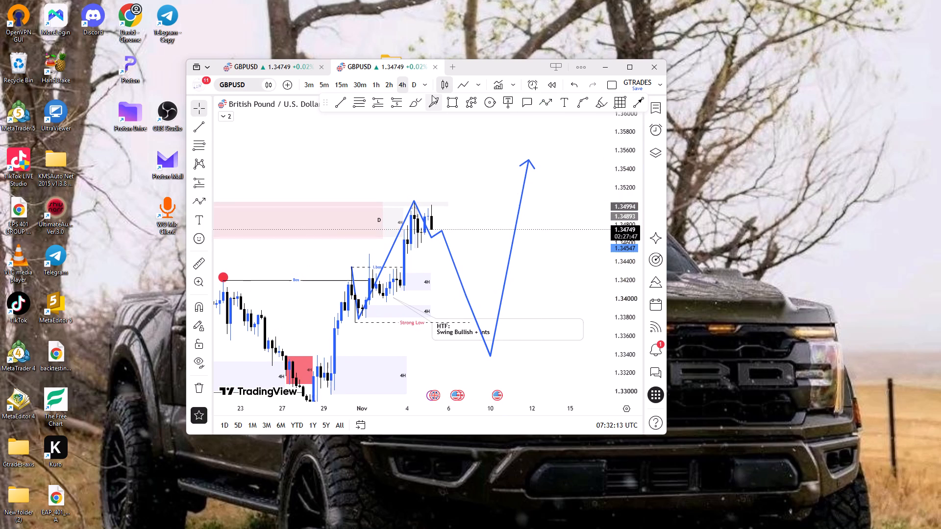
pyautogui.click(417, 90)
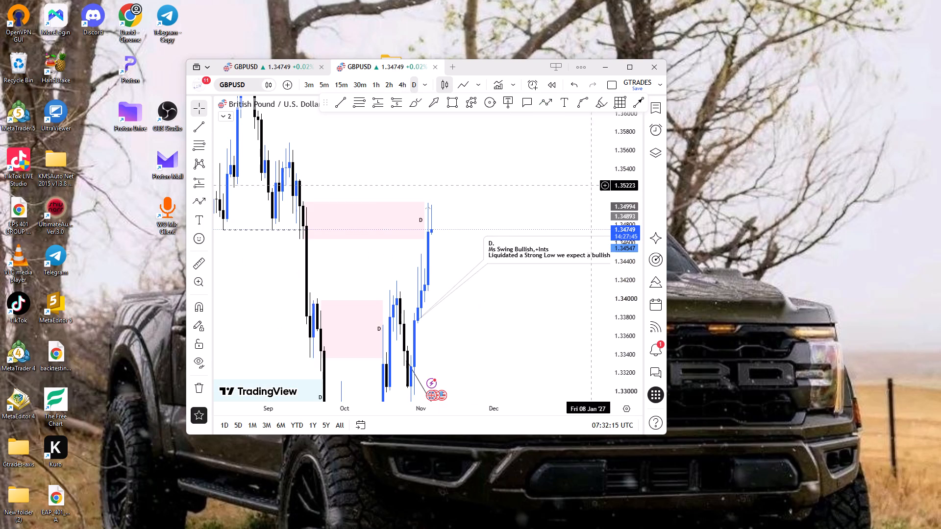
pyautogui.moveTo(617, 145); pyautogui.dragTo(596, 348)
pyautogui.keyDown('ctrl'); pyautogui.scroll(-4, 430, 245); pyautogui.keyUp('ctrl')
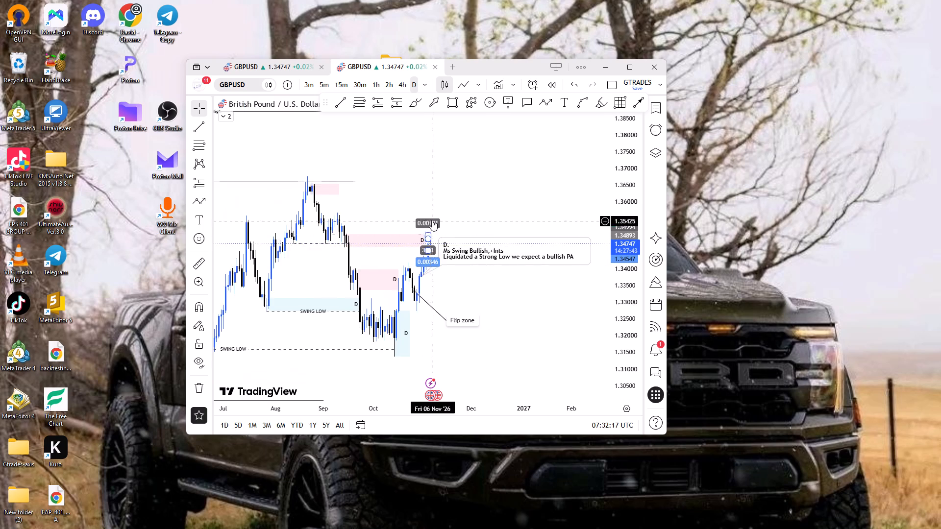
pyautogui.keyDown('ctrl'); pyautogui.scroll(-5, 432, 220); pyautogui.keyUp('ctrl')
pyautogui.scroll(-4, 450, 196)
pyautogui.moveTo(498, 182); pyautogui.dragTo(446, 259)
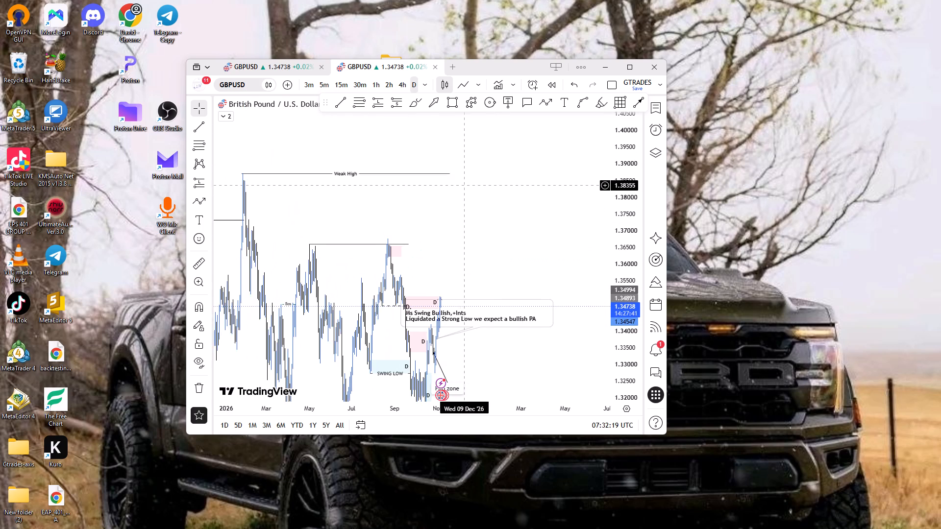
pyautogui.keyDown('ctrl'); pyautogui.scroll(2, 464, 185); pyautogui.keyUp('ctrl')
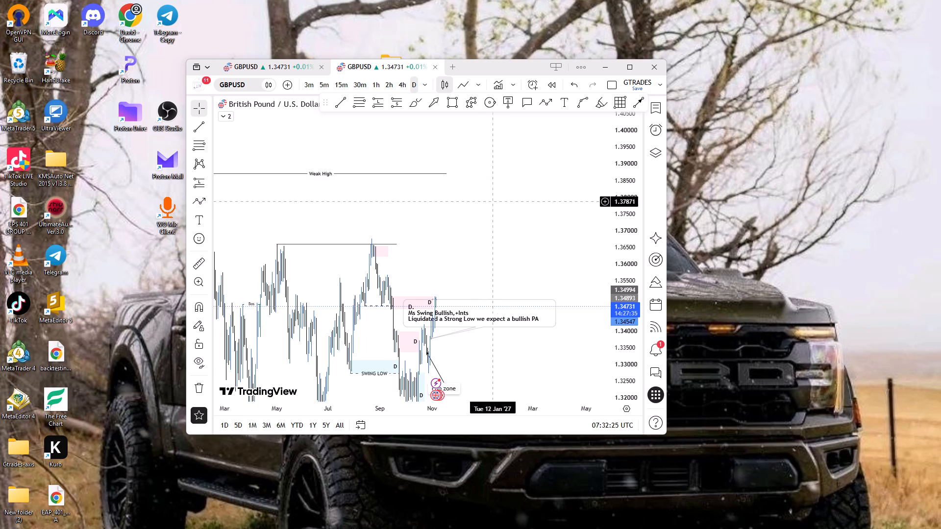
pyautogui.moveTo(473, 269); pyautogui.dragTo(476, 210)
pyautogui.scroll(-5, 476, 210)
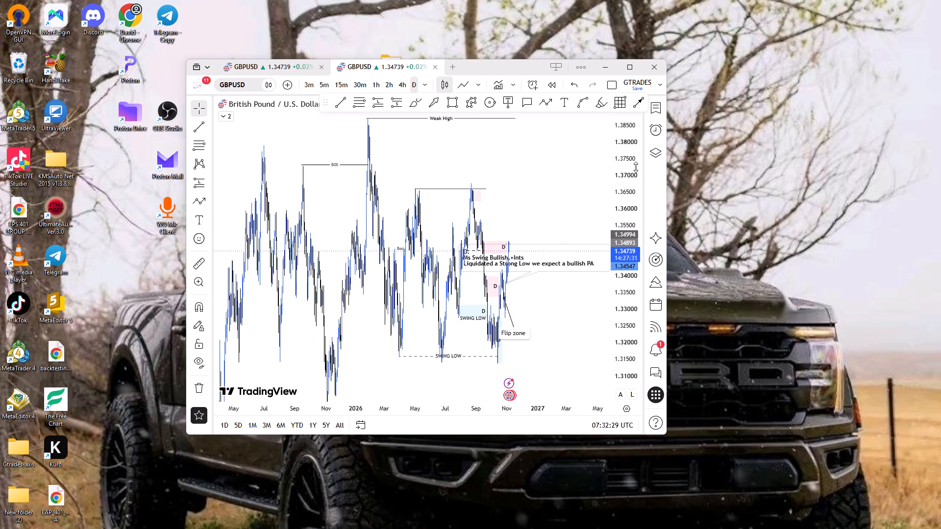
pyautogui.moveTo(626, 164); pyautogui.dragTo(547, 337)
pyautogui.keyDown('ctrl'); pyautogui.scroll(4, 527, 320); pyautogui.keyUp('ctrl')
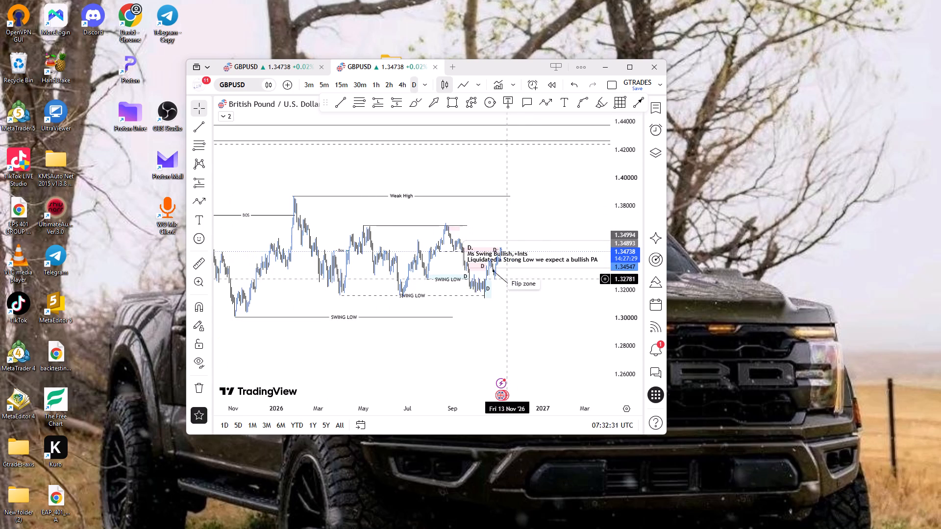
# Return GBPUSD to the 4-hour timeframe and reset the chart view to show recent price action.
pyautogui.click(400, 86)
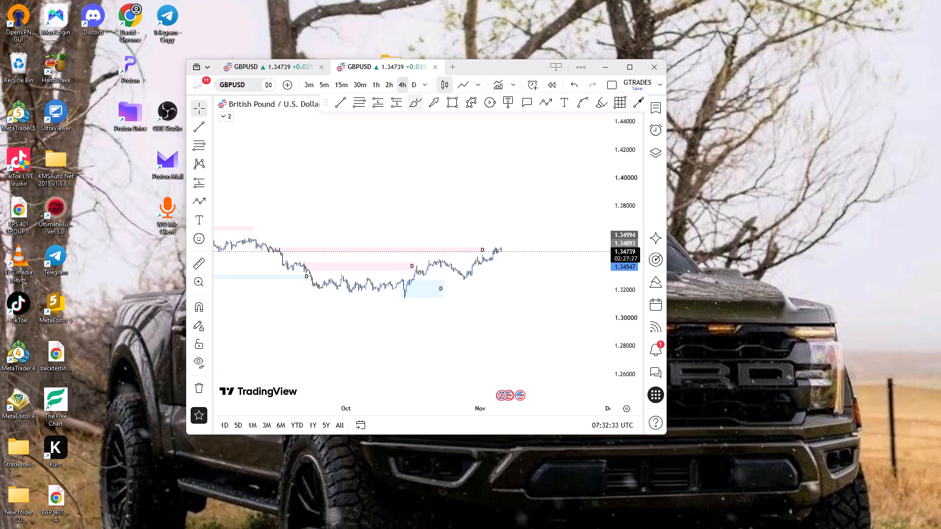
pyautogui.rightClick(516, 216)
pyautogui.click(521, 187)
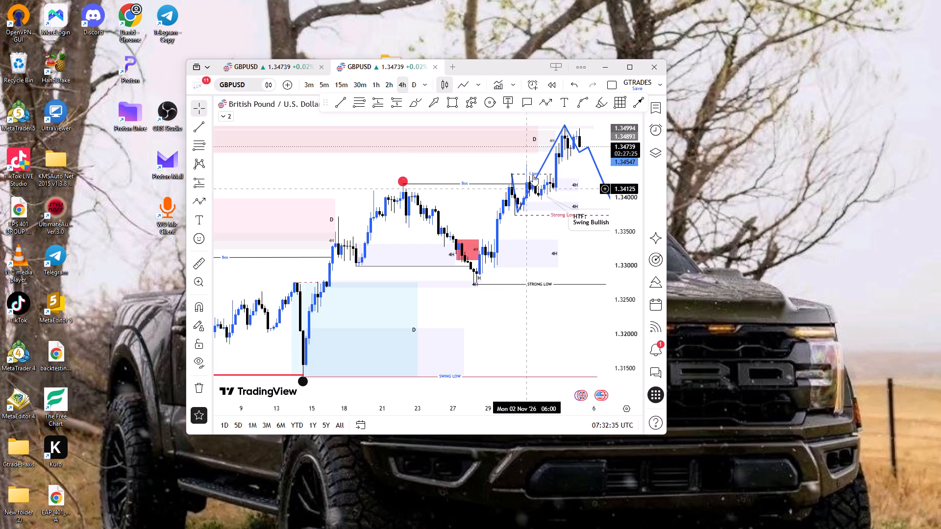
pyautogui.moveTo(491, 163); pyautogui.dragTo(298, 209)
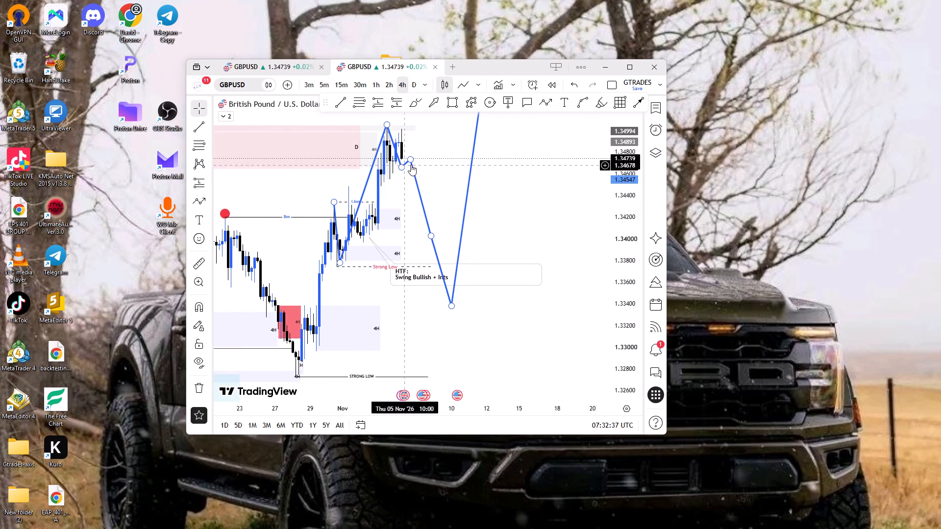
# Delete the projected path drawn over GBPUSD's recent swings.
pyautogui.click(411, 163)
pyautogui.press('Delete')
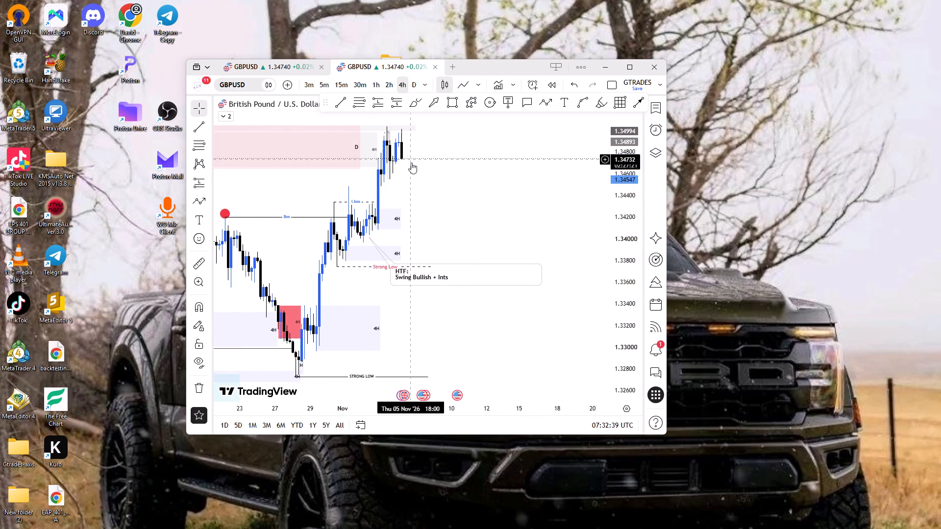
# Examine GBPUSD's recent 4-hour swings around the daily supply zone and the 4H zones above the strong low.
pyautogui.scroll(-3, 411, 162)
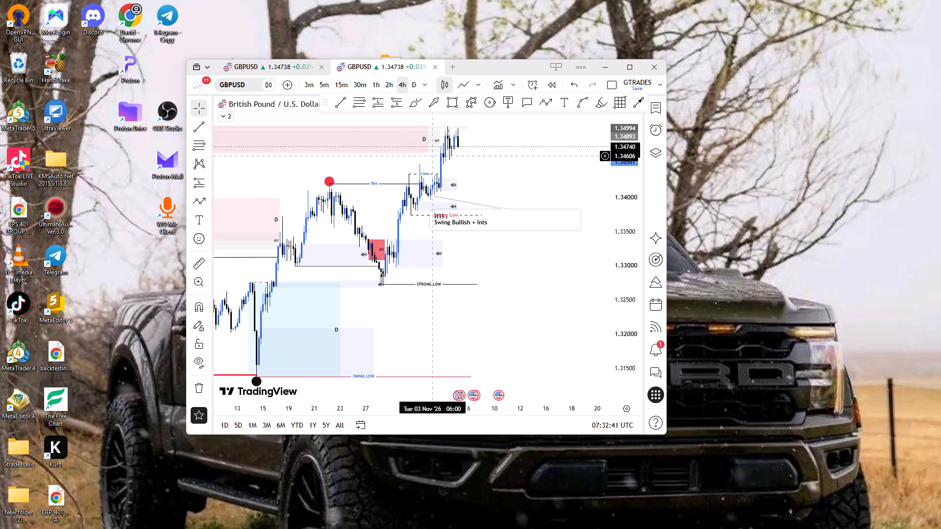
pyautogui.click(442, 140)
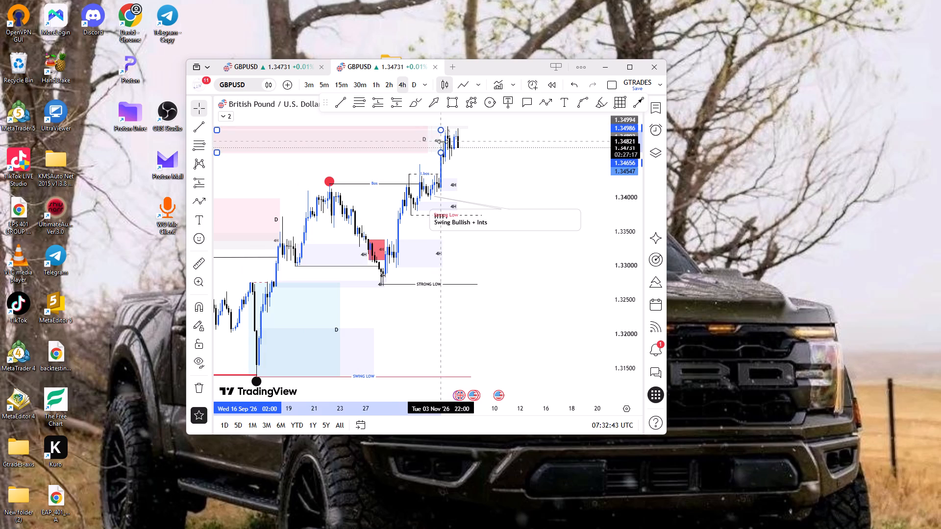
pyautogui.moveTo(487, 180); pyautogui.dragTo(466, 206)
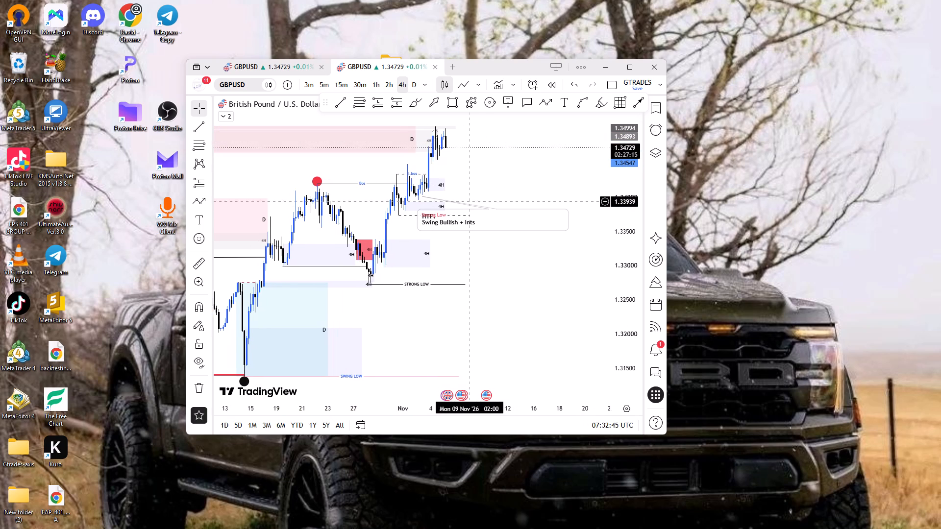
pyautogui.moveTo(466, 206); pyautogui.dragTo(466, 211)
pyautogui.moveTo(628, 219); pyautogui.dragTo(616, 178)
pyautogui.moveTo(531, 153); pyautogui.dragTo(518, 240)
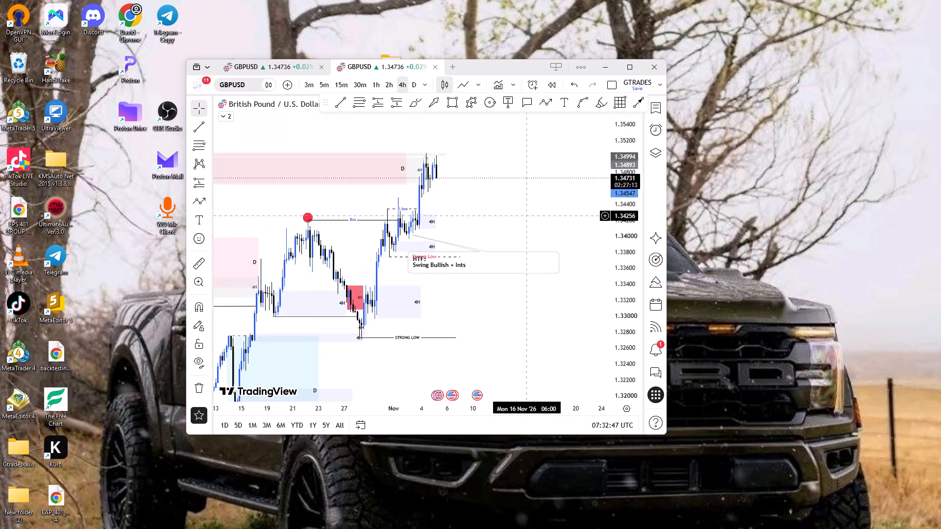
pyautogui.moveTo(518, 240); pyautogui.dragTo(479, 286)
pyautogui.keyDown('ctrl'); pyautogui.scroll(6, 431, 280); pyautogui.keyUp('ctrl')
pyautogui.moveTo(431, 280); pyautogui.dragTo(467, 257)
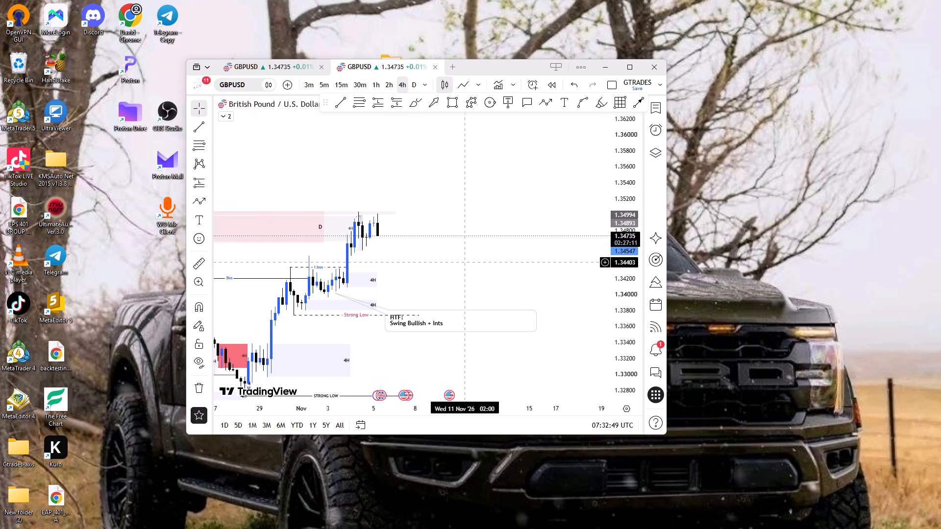
pyautogui.moveTo(467, 257); pyautogui.dragTo(484, 230)
pyautogui.click(484, 230)
pyautogui.keyDown('ctrl'); pyautogui.scroll(-1, 485, 228); pyautogui.keyUp('ctrl')
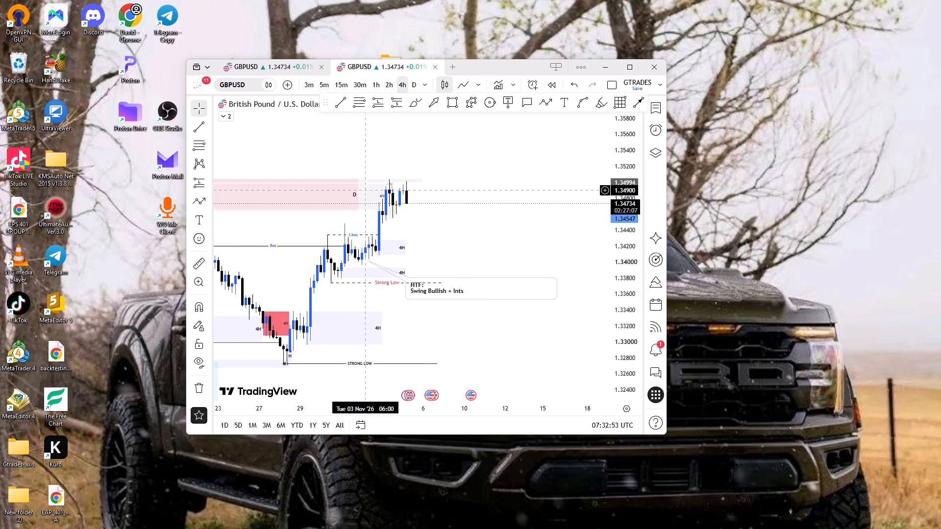
# Adjust the daily supply zone's right edge on GBPUSD's 4-hour chart to end at Mon 02 Nov 18:00.
pyautogui.moveTo(359, 195); pyautogui.dragTo(404, 204)
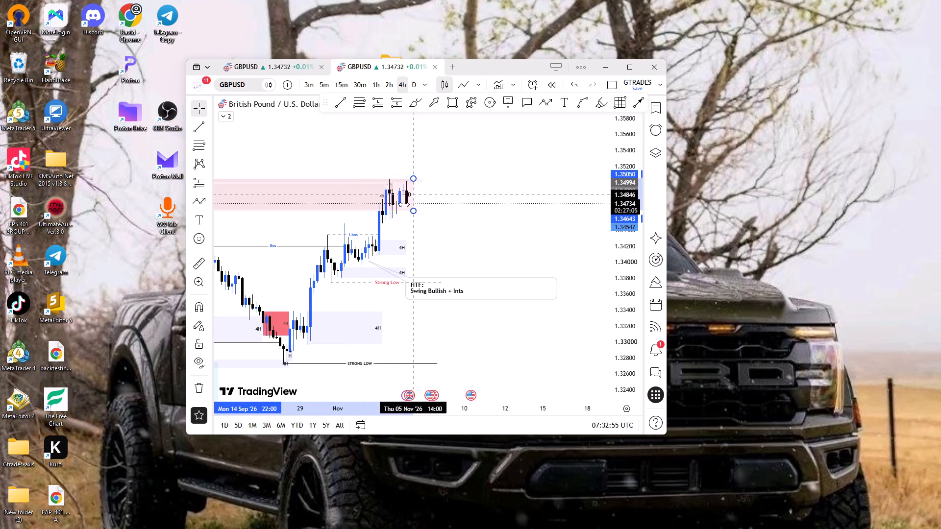
pyautogui.moveTo(404, 204); pyautogui.dragTo(394, 199)
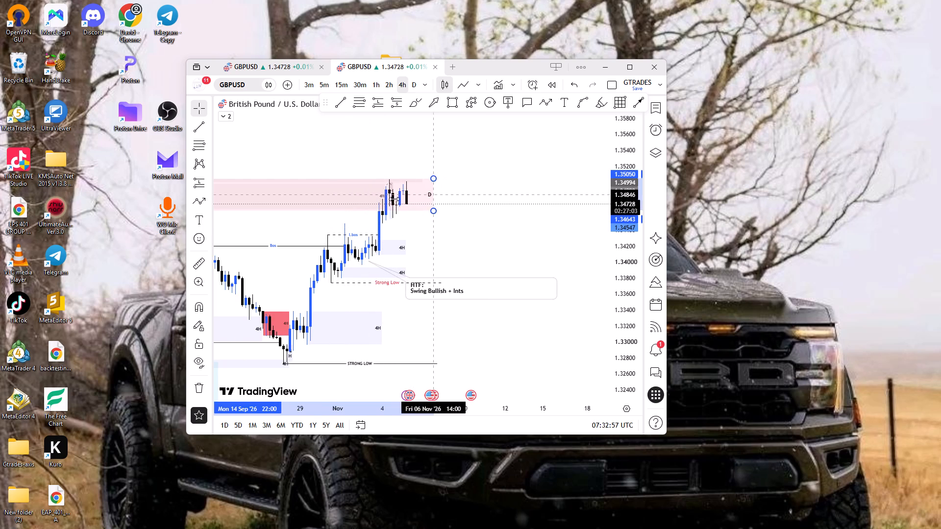
pyautogui.moveTo(394, 199); pyautogui.dragTo(410, 194)
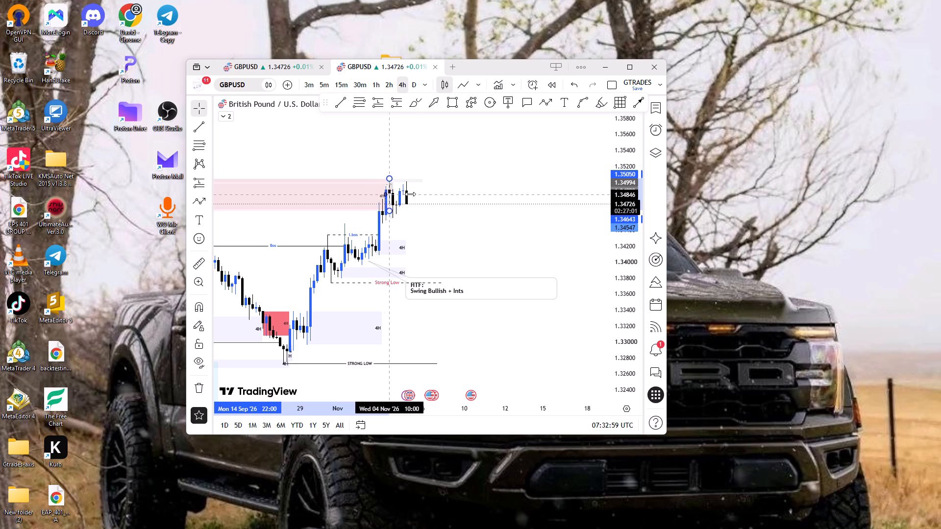
pyautogui.moveTo(410, 194); pyautogui.dragTo(356, 189)
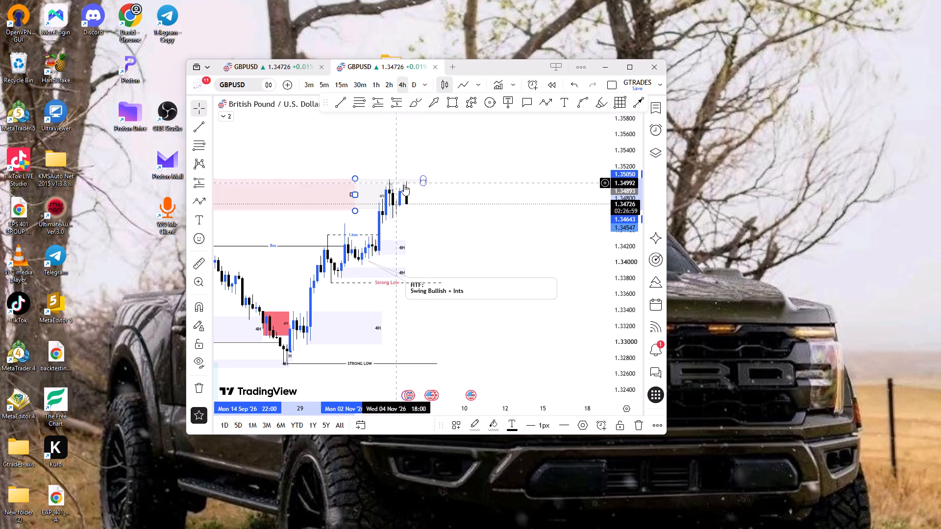
# Shorten the thin grey supply zone near 1.3502 so its right edge ends at the 4 Nov swing high.
pyautogui.scroll(-4, 393, 187)
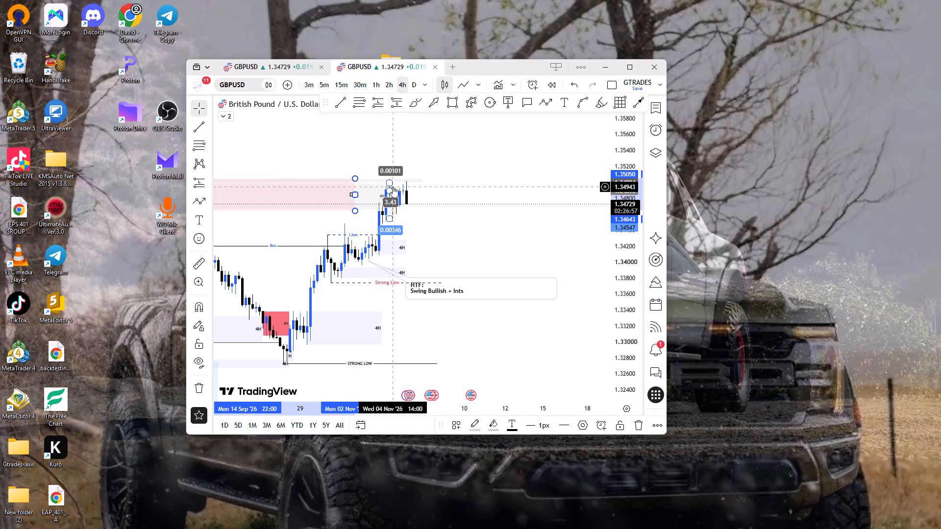
pyautogui.scroll(-6, 393, 187)
pyautogui.scroll(9, 497, 186)
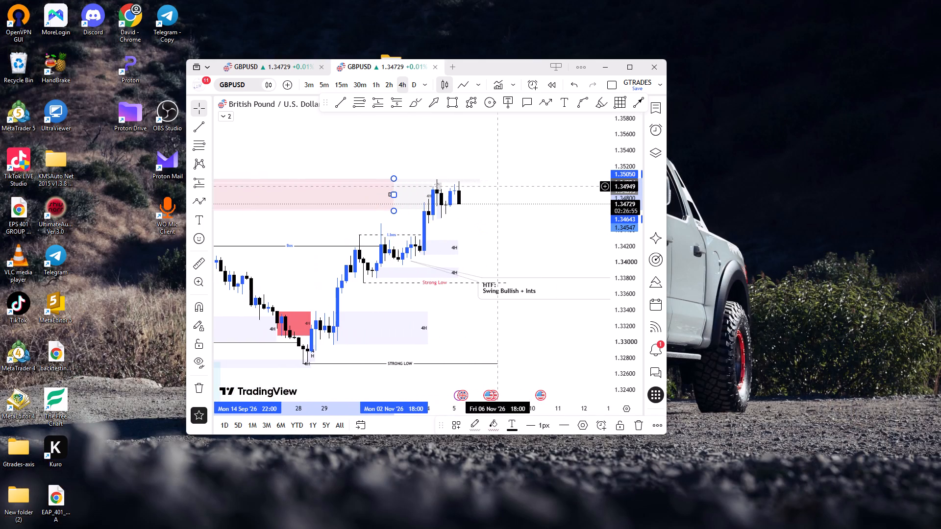
pyautogui.moveTo(620, 270); pyautogui.dragTo(588, 174)
pyautogui.moveTo(567, 178); pyautogui.dragTo(511, 273)
pyautogui.keyDown('ctrl'); pyautogui.scroll(4, 435, 230); pyautogui.keyUp('ctrl')
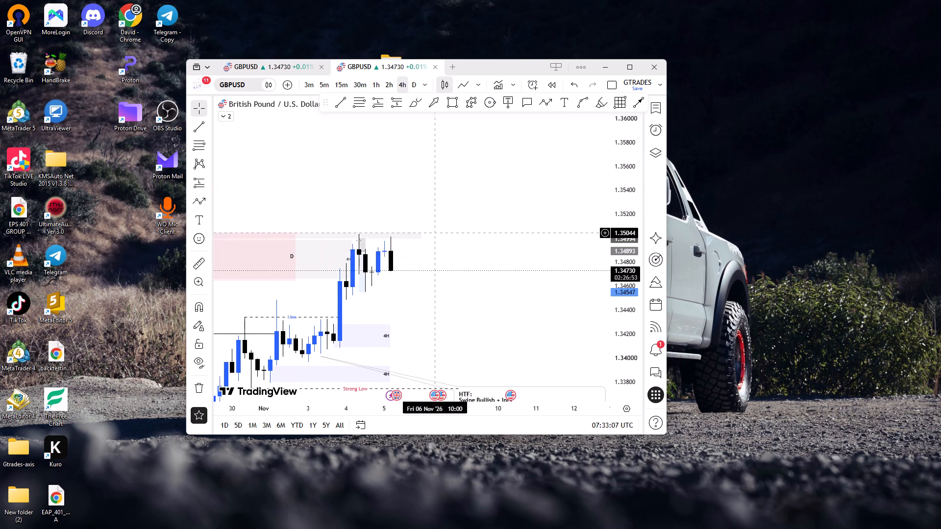
pyautogui.moveTo(430, 251); pyautogui.dragTo(459, 255)
pyautogui.moveTo(448, 239); pyautogui.dragTo(429, 238)
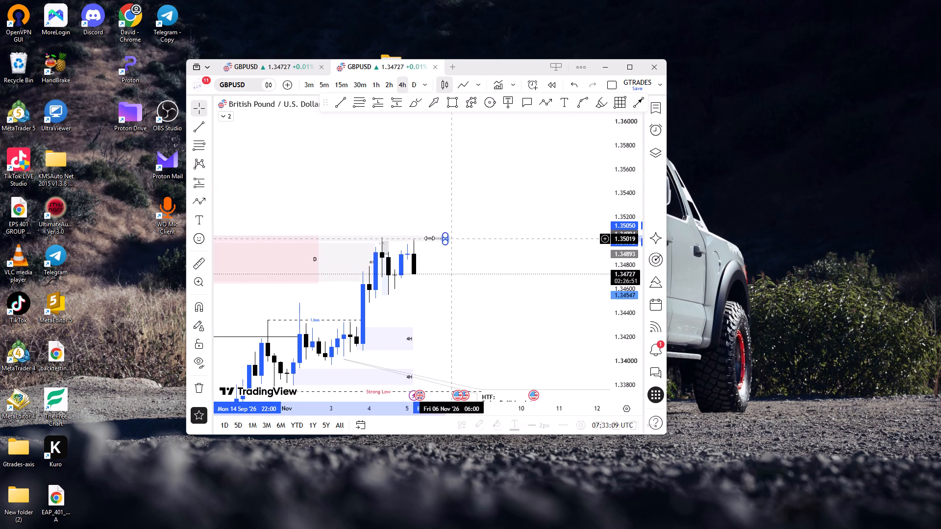
pyautogui.moveTo(429, 238); pyautogui.dragTo(381, 238)
pyautogui.click(419, 206)
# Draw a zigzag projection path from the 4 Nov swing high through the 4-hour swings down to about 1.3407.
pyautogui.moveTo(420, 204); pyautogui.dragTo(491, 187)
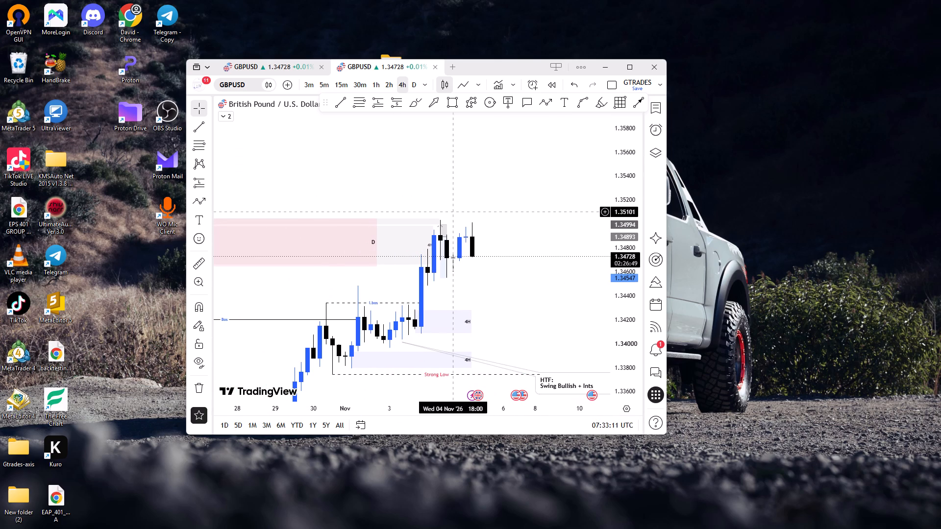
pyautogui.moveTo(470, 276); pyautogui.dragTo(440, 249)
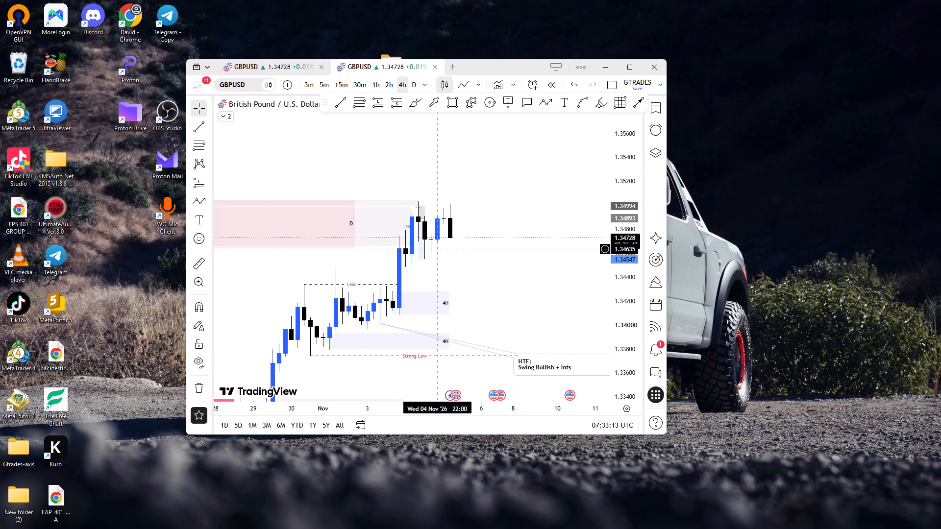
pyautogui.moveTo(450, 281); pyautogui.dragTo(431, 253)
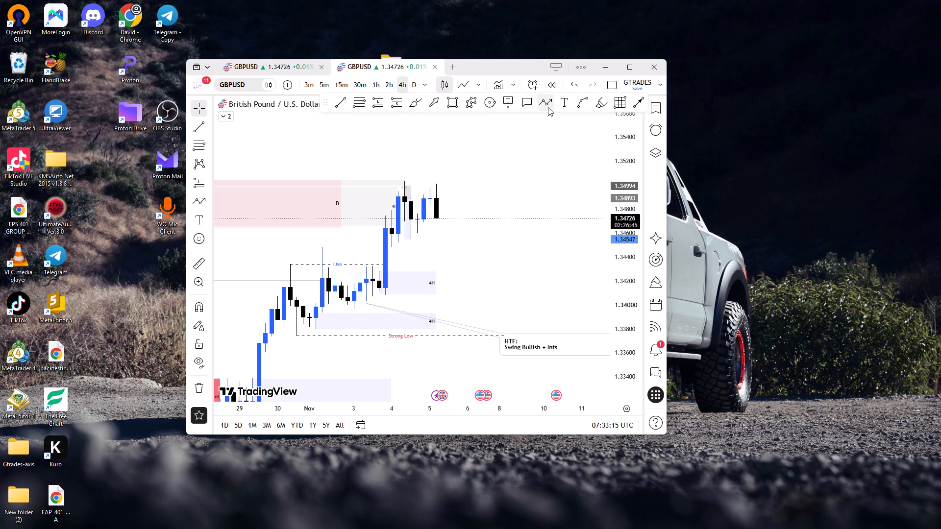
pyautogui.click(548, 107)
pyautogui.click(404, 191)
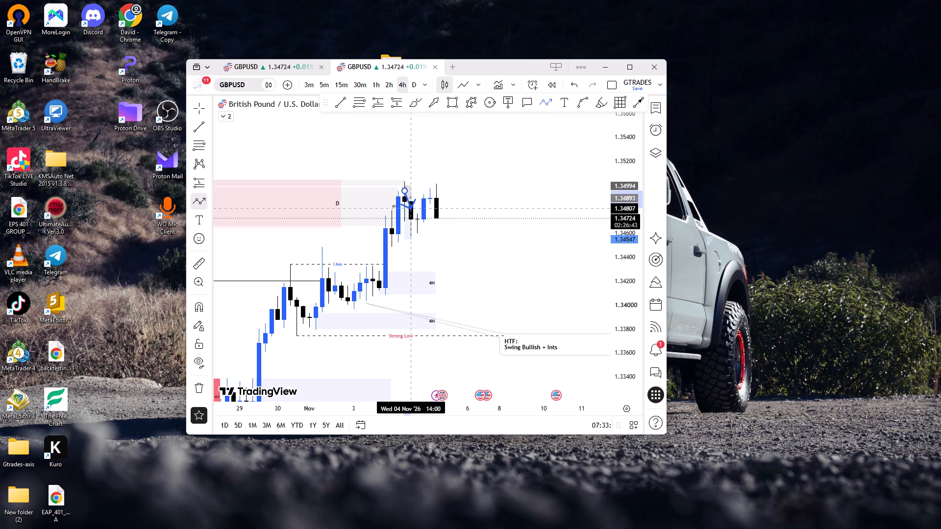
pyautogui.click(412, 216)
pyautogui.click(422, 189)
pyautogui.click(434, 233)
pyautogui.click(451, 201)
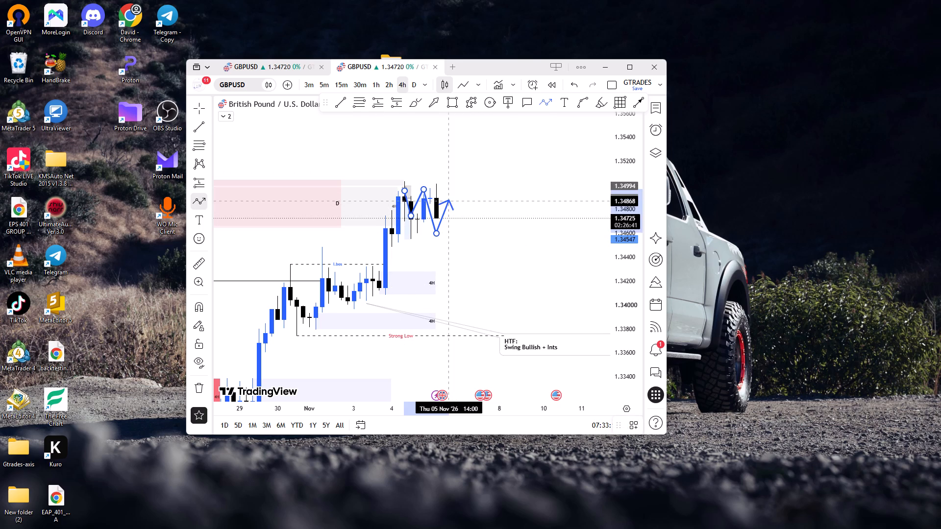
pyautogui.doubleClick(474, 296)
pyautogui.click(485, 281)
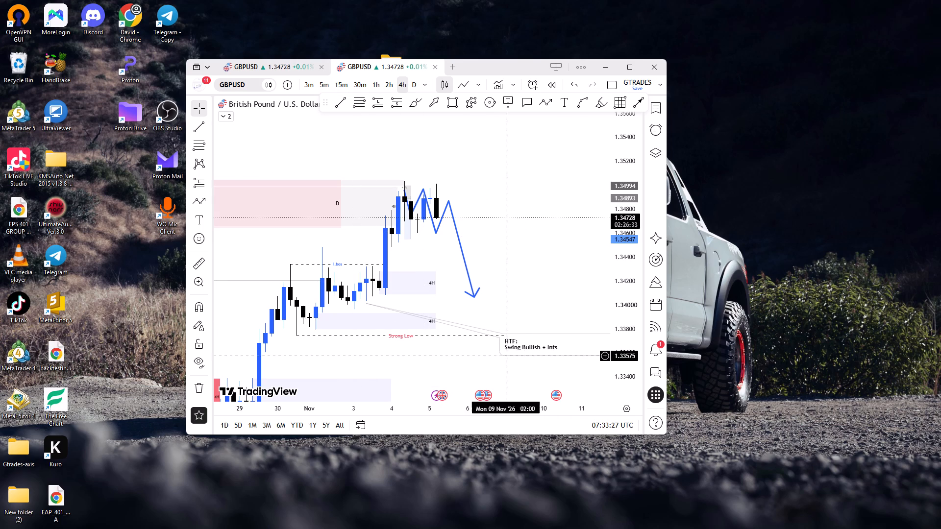
# Move the HTF "Swing Bullish + Ints" note closer to the recent candles, over the Strong Low line.
pyautogui.moveTo(532, 343); pyautogui.dragTo(448, 343)
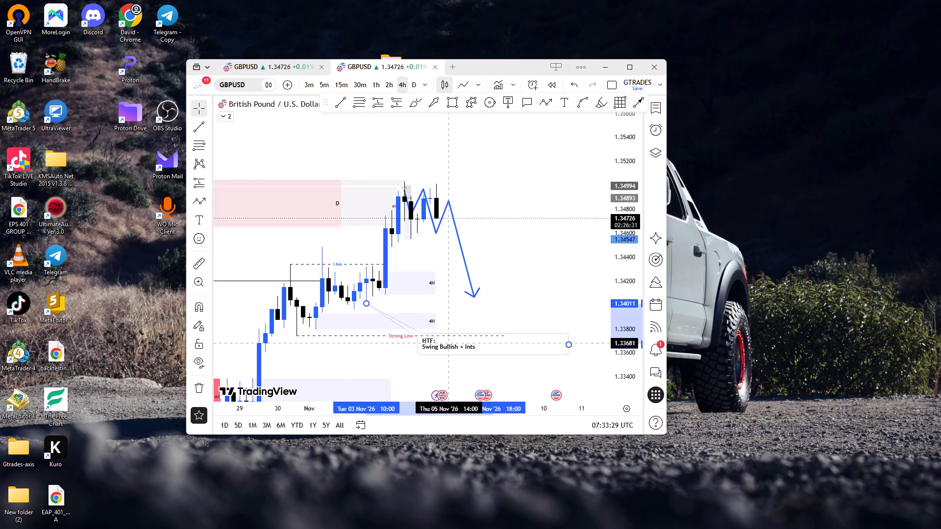
pyautogui.doubleClick(500, 299)
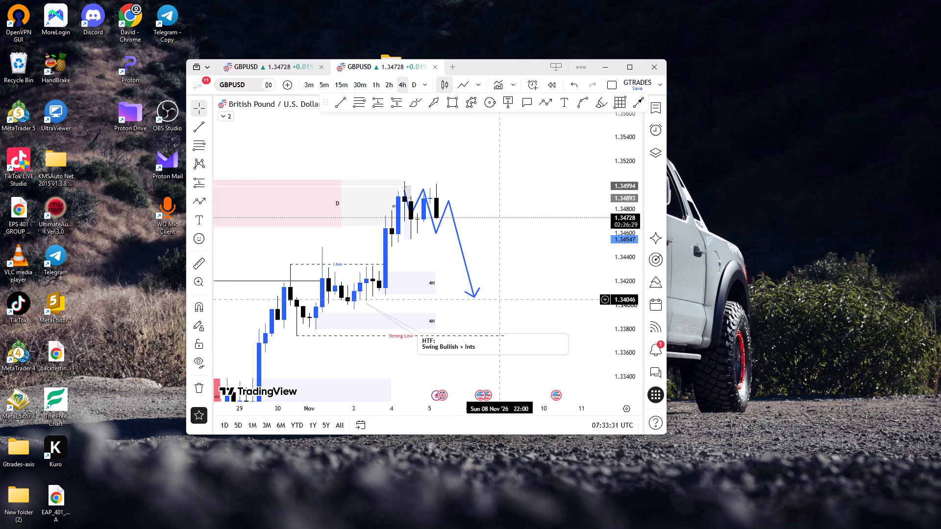
# Switch GBPUSD to the 15-minute timeframe and reset the chart view.
pyautogui.click(337, 90)
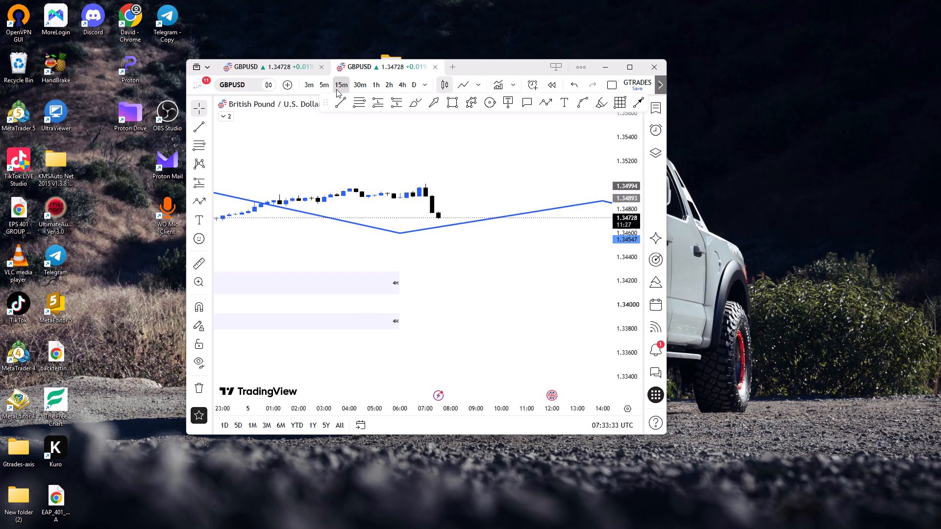
pyautogui.rightClick(434, 158)
pyautogui.click(452, 166)
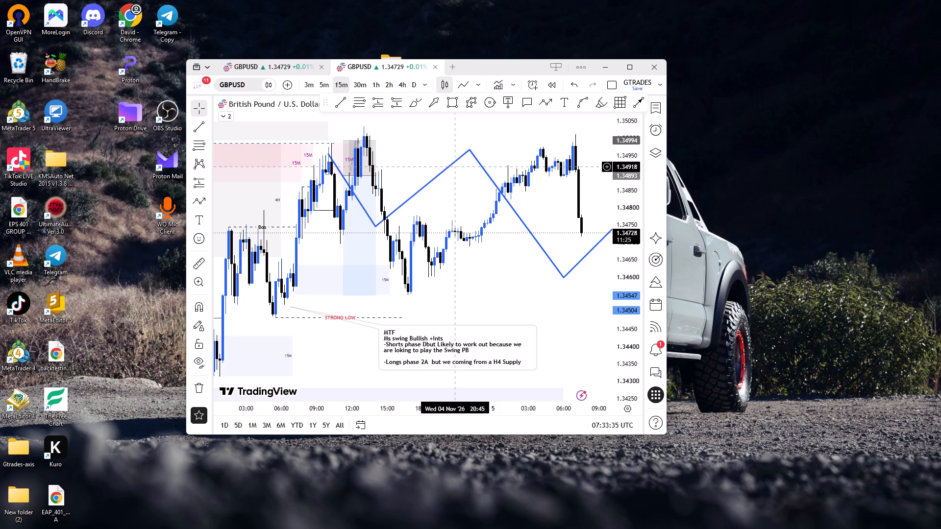
# Delete the old short position drawing and the small 15M supply zone beneath it near the 4 Nov highs.
pyautogui.scroll(-4, 454, 167)
pyautogui.keyDown('ctrl'); pyautogui.scroll(4, 459, 174); pyautogui.keyUp('ctrl')
pyautogui.keyDown('ctrl'); pyautogui.scroll(-4, 476, 235); pyautogui.keyUp('ctrl')
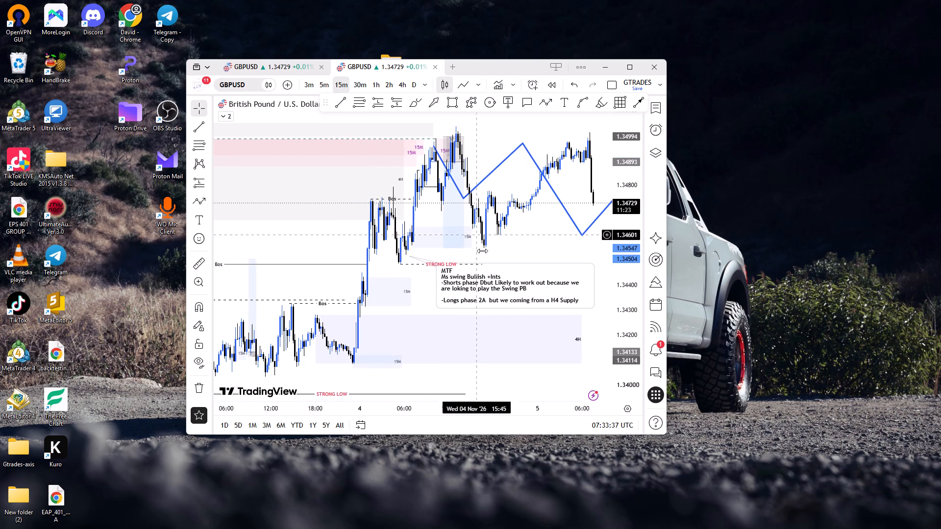
pyautogui.moveTo(535, 250); pyautogui.dragTo(497, 280)
pyautogui.keyDown('ctrl'); pyautogui.scroll(1, 476, 179); pyautogui.keyUp('ctrl')
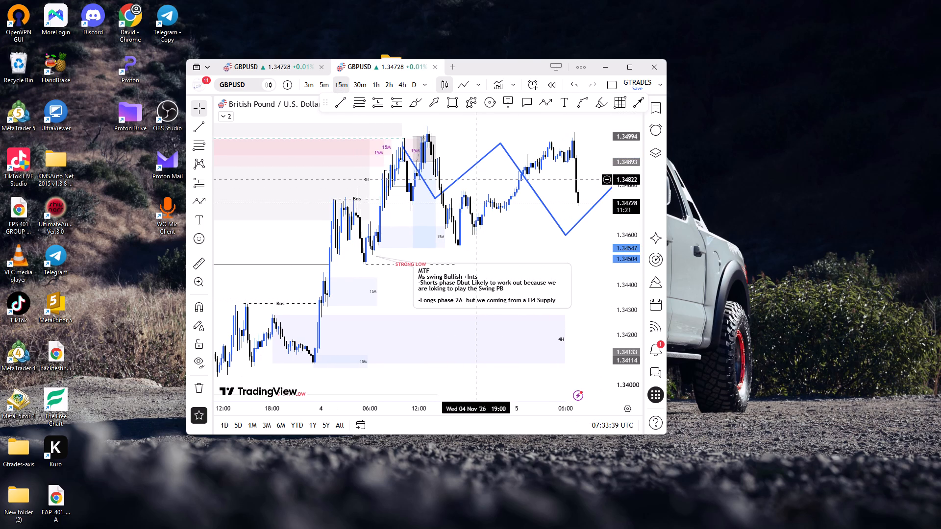
pyautogui.keyDown('ctrl'); pyautogui.scroll(4, 475, 225); pyautogui.keyUp('ctrl')
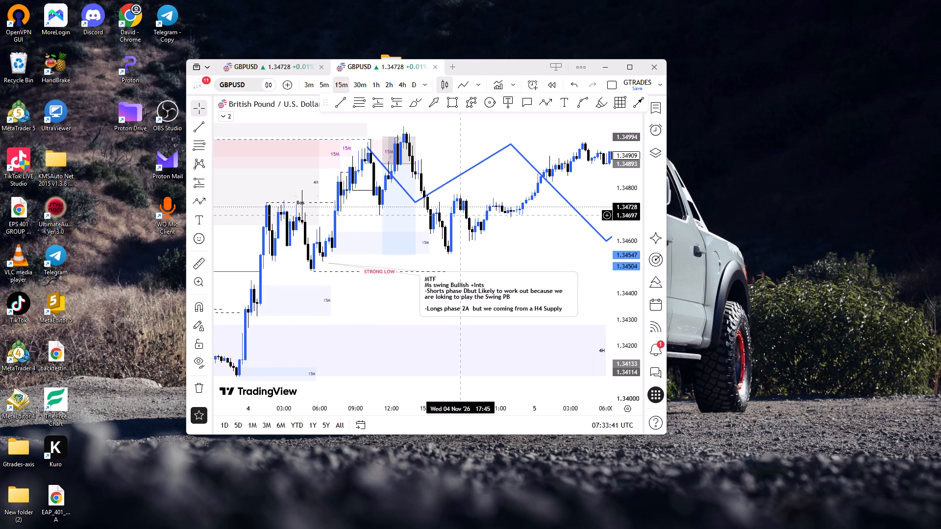
pyautogui.click(415, 158)
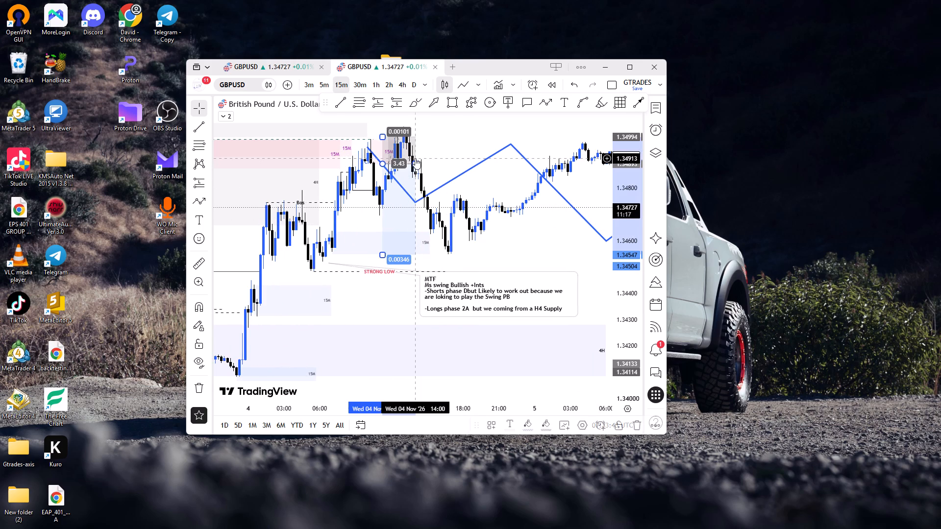
pyautogui.press('Delete')
pyautogui.click(394, 153)
pyautogui.press('Delete')
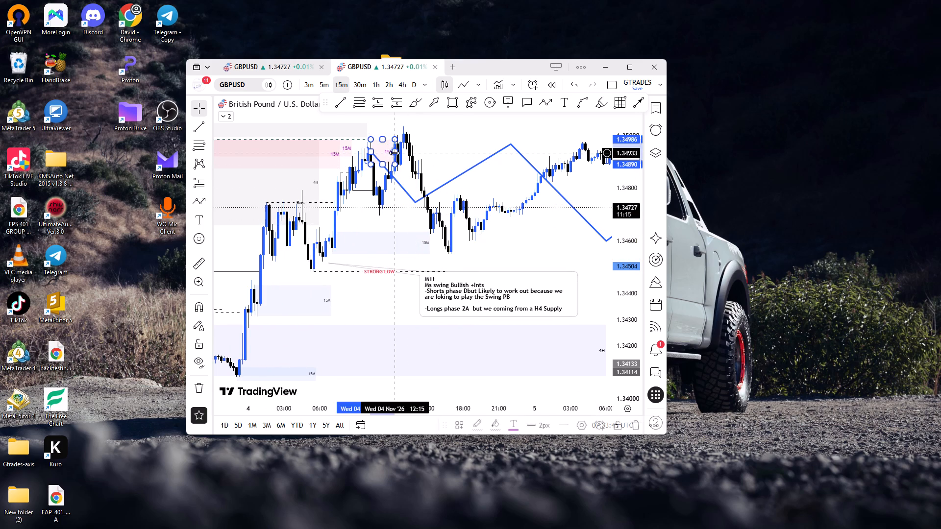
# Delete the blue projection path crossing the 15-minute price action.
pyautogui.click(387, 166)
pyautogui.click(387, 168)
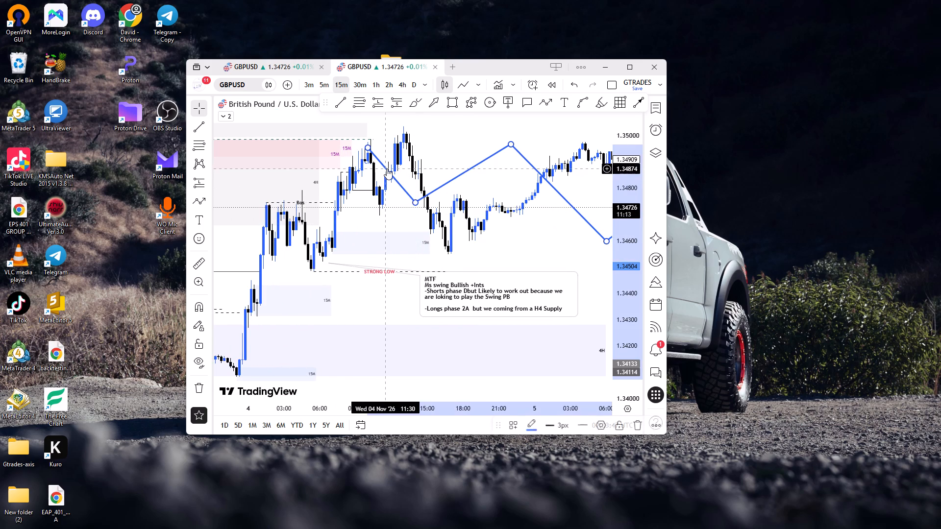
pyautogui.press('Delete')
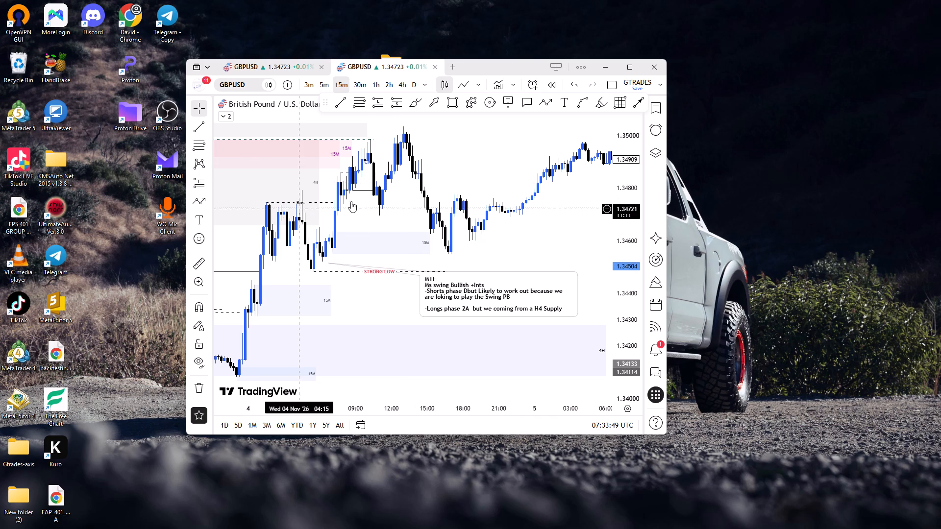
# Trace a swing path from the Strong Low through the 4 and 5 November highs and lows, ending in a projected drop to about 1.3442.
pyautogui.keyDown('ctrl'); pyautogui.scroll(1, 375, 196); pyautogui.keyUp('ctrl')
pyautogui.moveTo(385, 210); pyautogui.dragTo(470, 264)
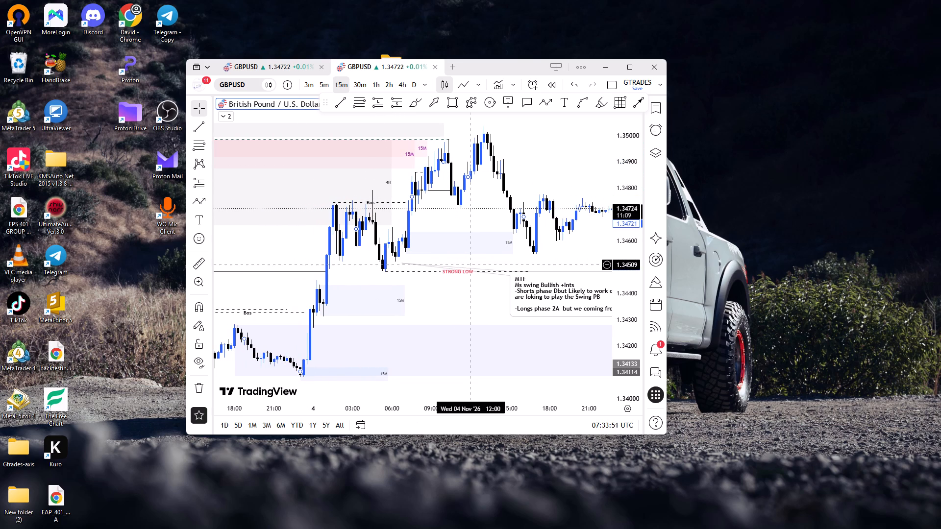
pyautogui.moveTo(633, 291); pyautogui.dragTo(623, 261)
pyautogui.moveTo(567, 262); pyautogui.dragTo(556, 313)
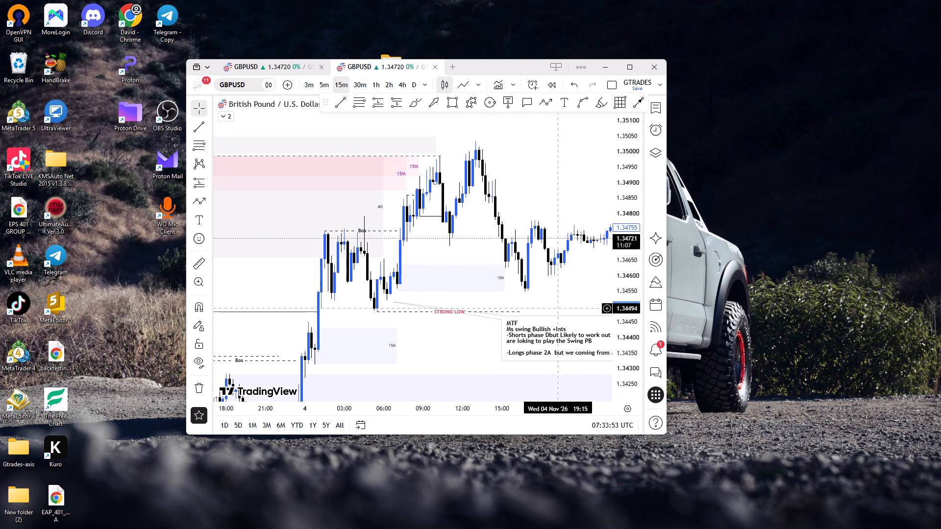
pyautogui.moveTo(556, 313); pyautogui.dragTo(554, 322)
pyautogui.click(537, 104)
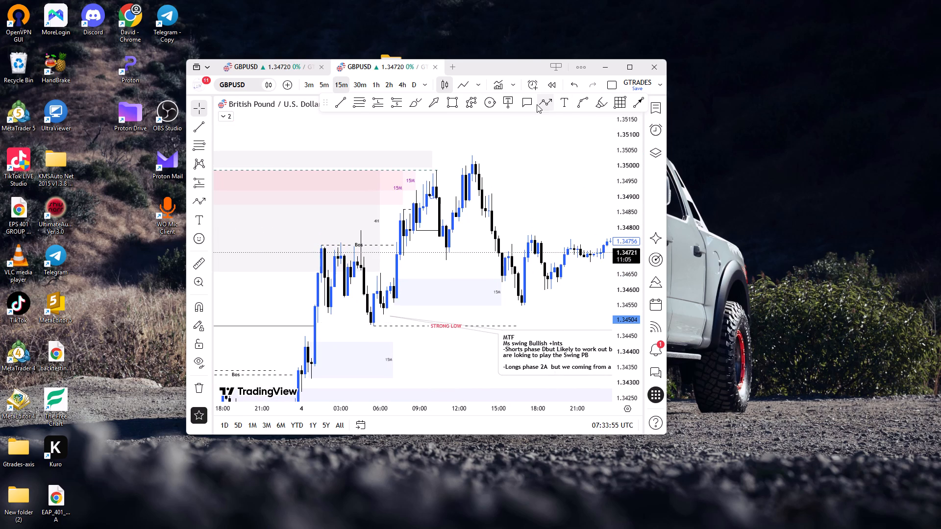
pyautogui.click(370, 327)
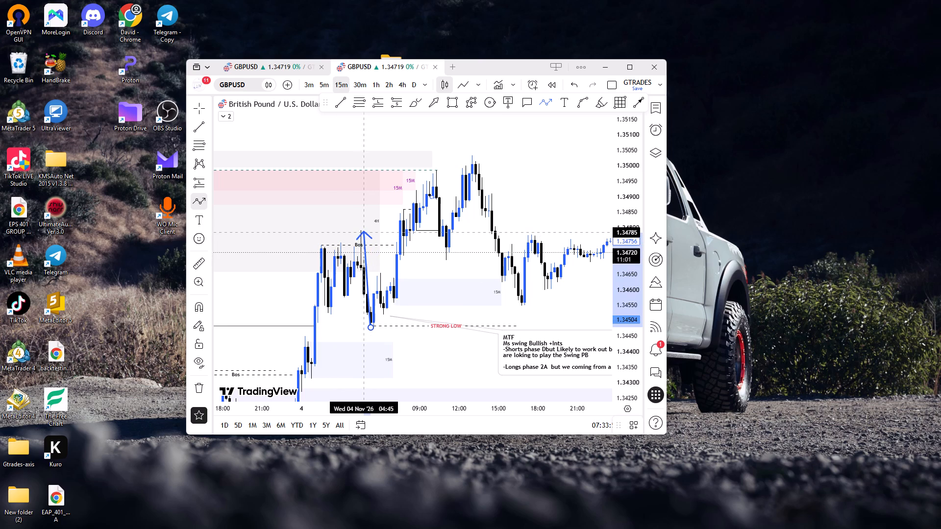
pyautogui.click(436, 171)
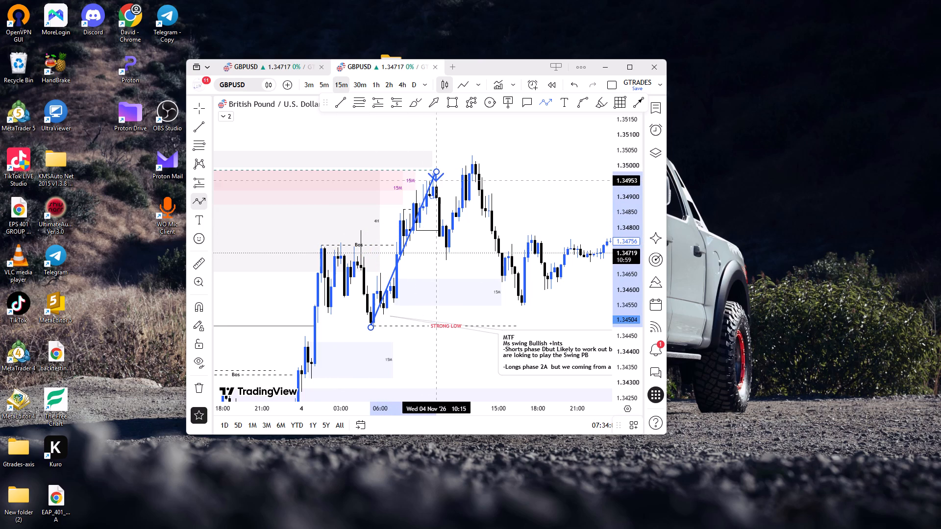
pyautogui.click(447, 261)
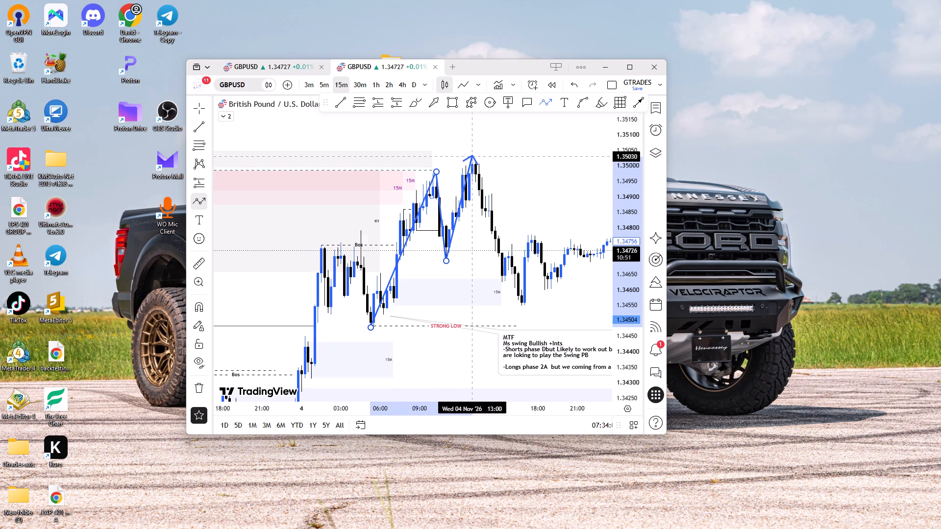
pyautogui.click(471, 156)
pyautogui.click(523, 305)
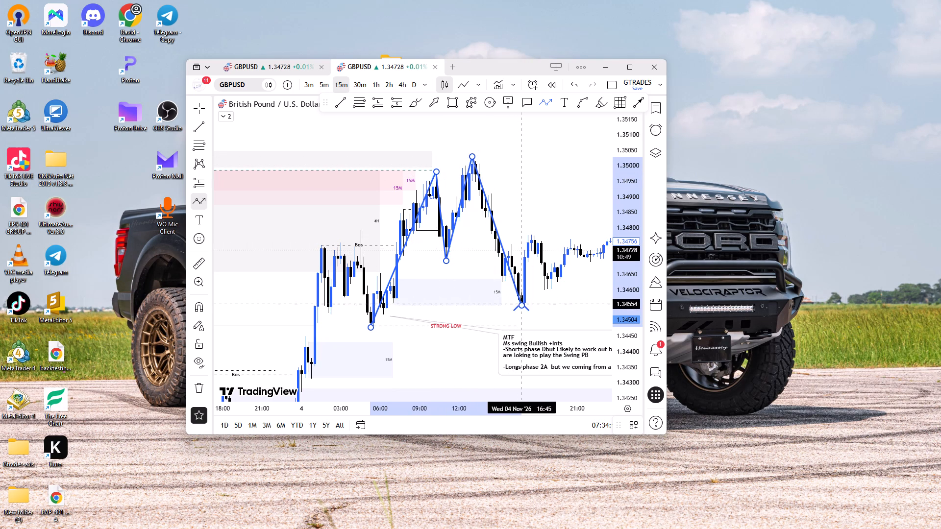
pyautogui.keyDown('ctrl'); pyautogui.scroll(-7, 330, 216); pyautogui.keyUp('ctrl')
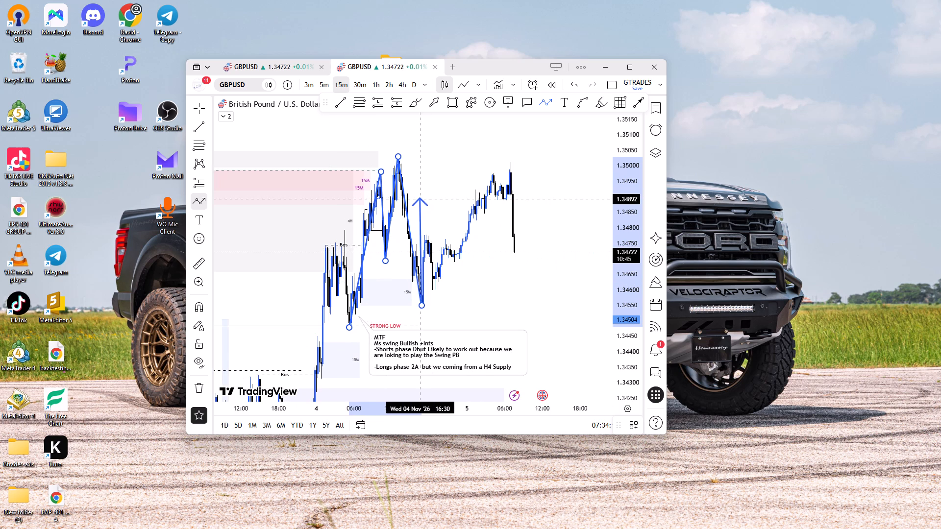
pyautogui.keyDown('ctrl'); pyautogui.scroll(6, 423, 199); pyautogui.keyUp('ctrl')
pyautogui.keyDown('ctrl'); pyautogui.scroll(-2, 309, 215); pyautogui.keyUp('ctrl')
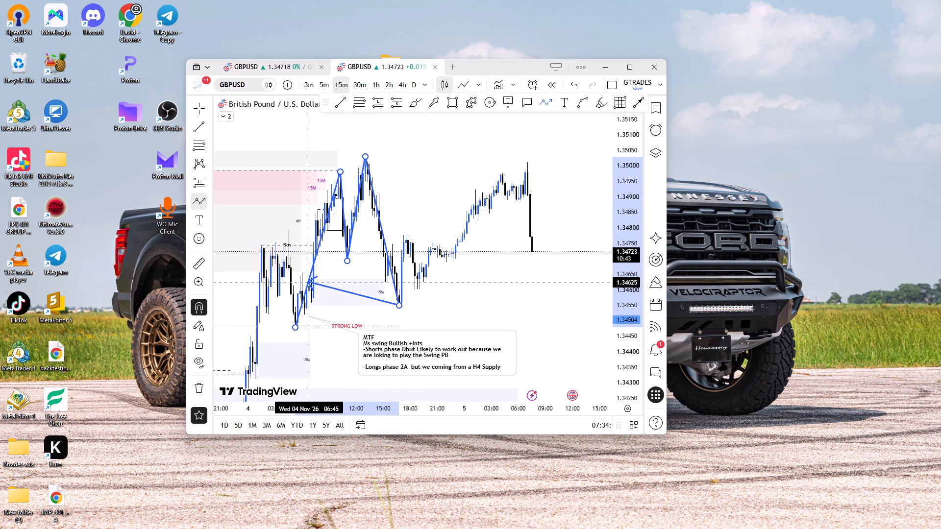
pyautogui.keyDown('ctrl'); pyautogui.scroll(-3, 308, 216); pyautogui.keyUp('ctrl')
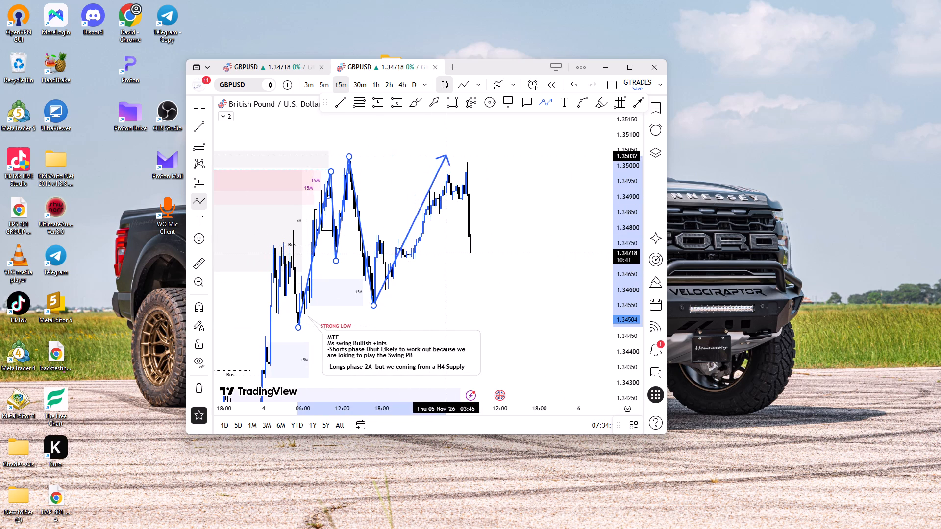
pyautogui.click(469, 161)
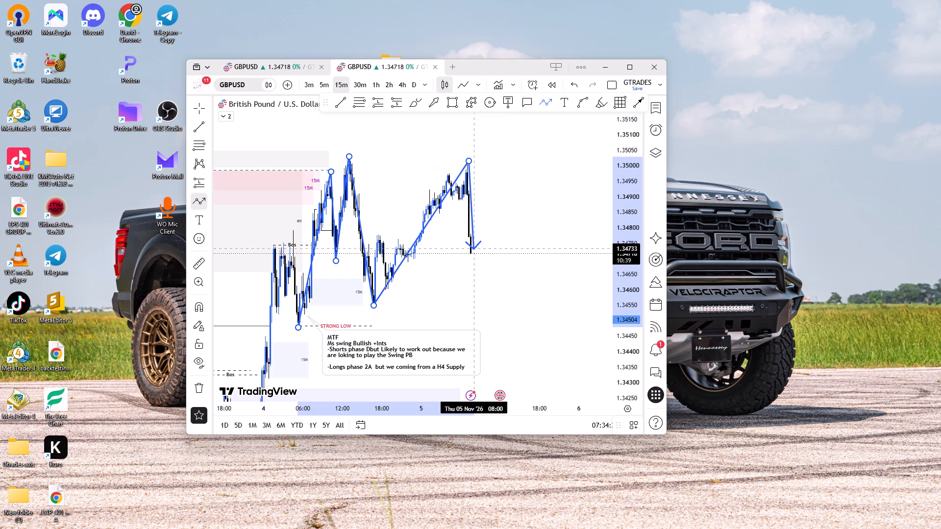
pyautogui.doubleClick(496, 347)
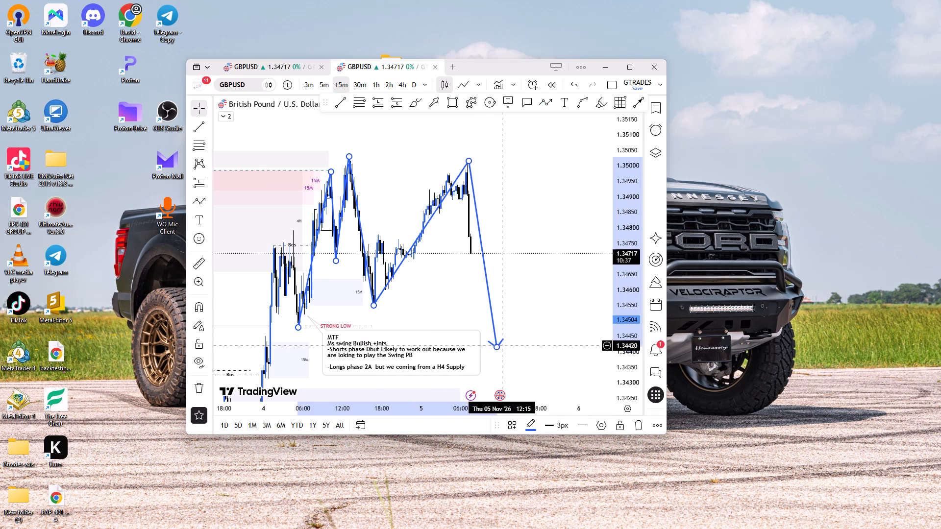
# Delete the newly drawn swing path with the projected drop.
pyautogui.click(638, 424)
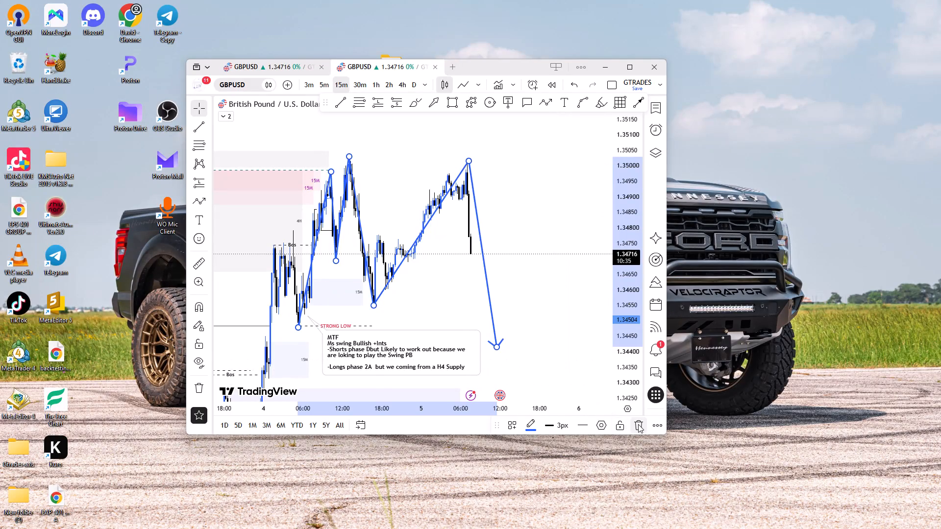
# Draw a supply zone rectangle at the 4 November high from 1.35033 down to 1.34947, extending to 5 November 03:45.
pyautogui.keyDown('ctrl'); pyautogui.scroll(3, 415, 205); pyautogui.keyUp('ctrl')
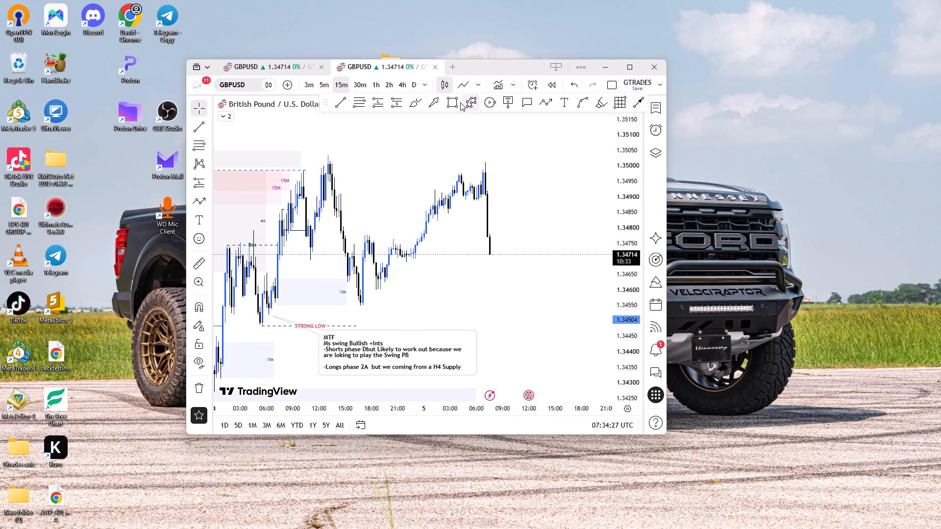
pyautogui.click(456, 102)
pyautogui.keyDown('ctrl'); pyautogui.click(327, 149); pyautogui.keyUp('ctrl')
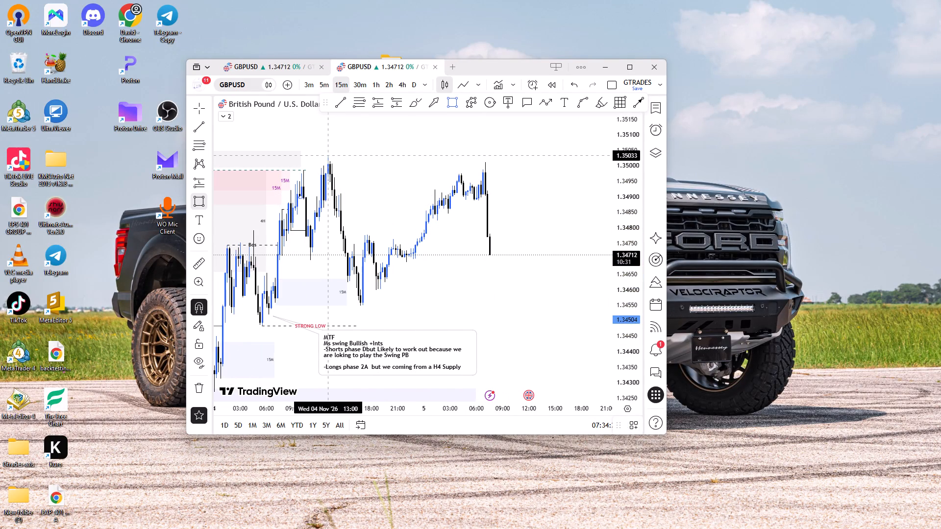
pyautogui.keyDown('ctrl'); pyautogui.click(329, 183); pyautogui.keyUp('ctrl')
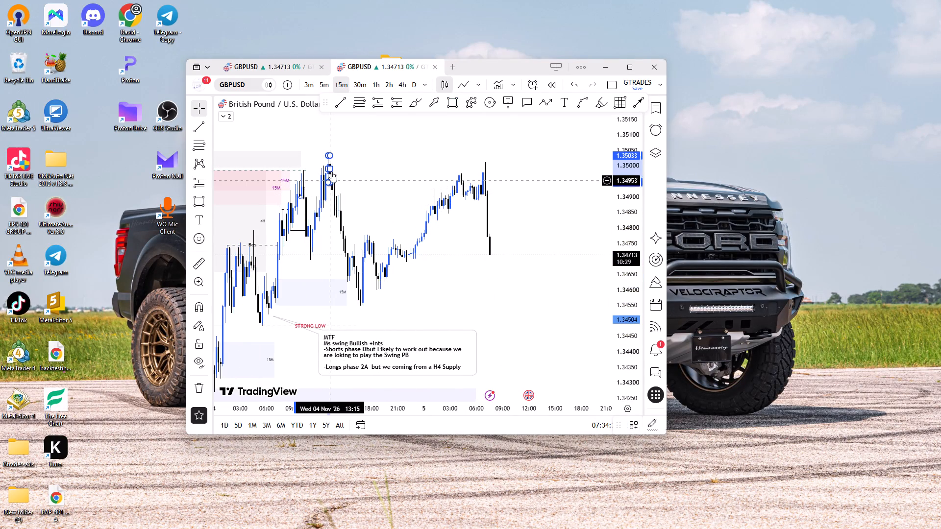
pyautogui.moveTo(331, 168); pyautogui.dragTo(457, 168)
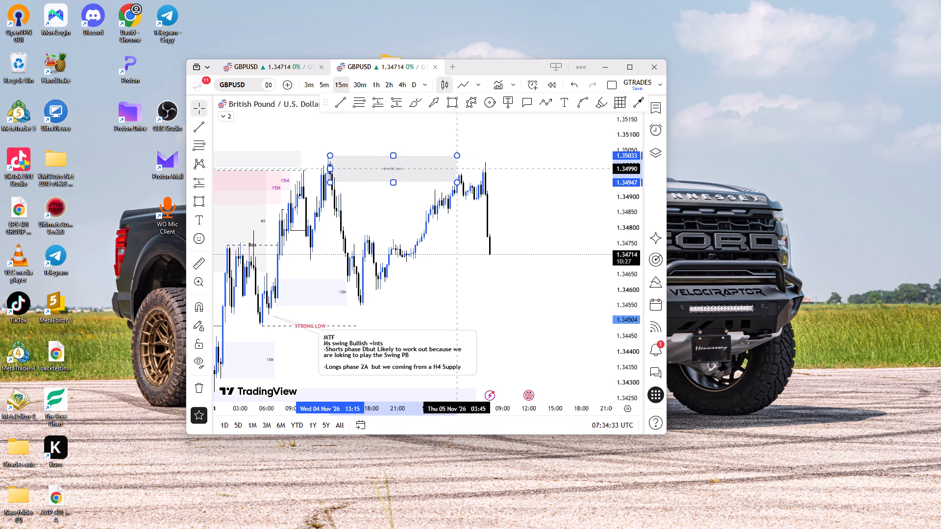
pyautogui.click(471, 163)
pyautogui.moveTo(472, 164); pyautogui.dragTo(459, 167)
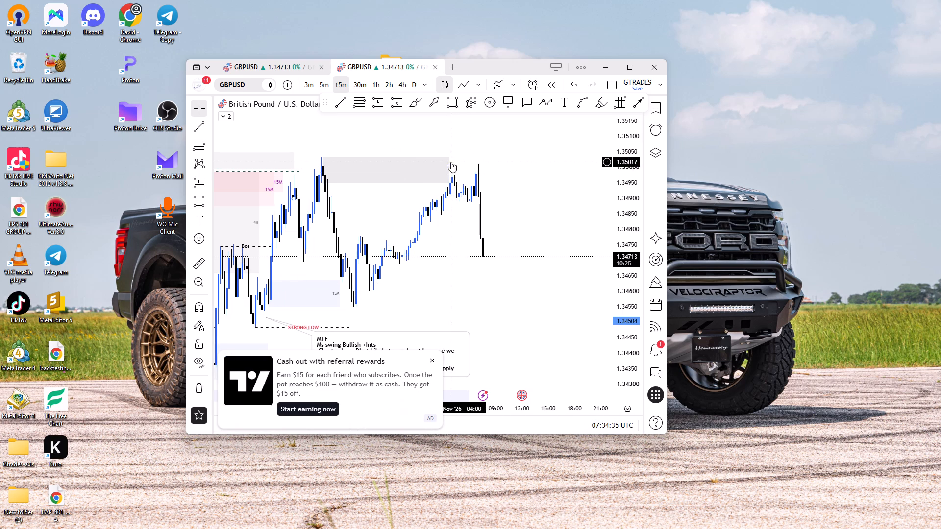
# Dismiss the referral rewards advertisement and the ad-free upgrade offer.
pyautogui.click(430, 359)
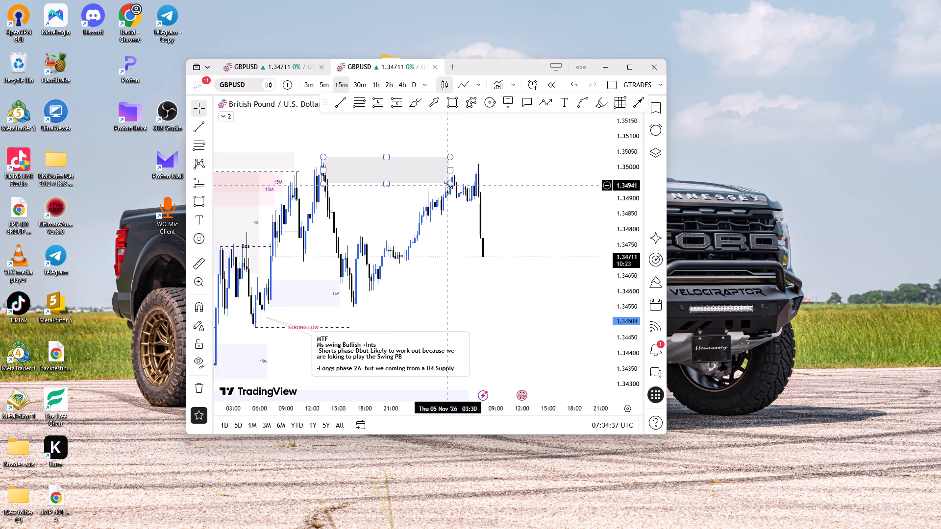
pyautogui.click(594, 142)
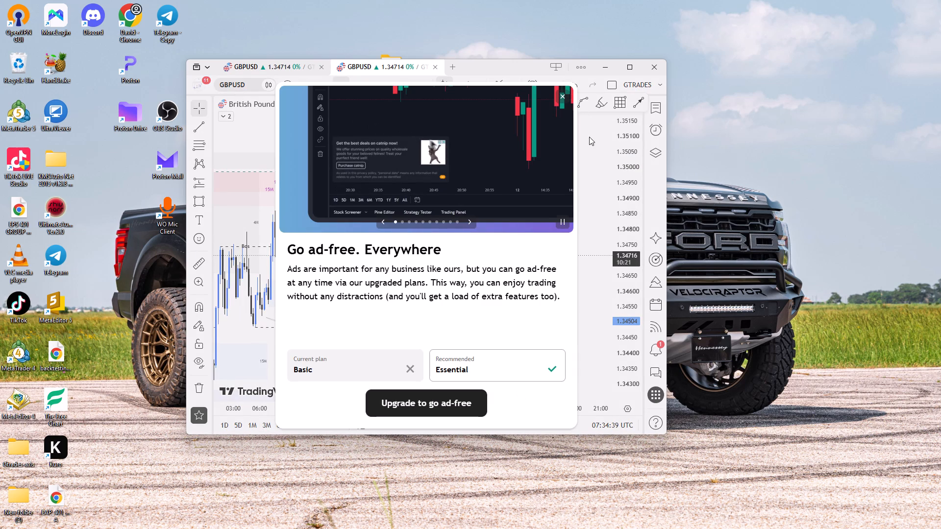
pyautogui.click(563, 96)
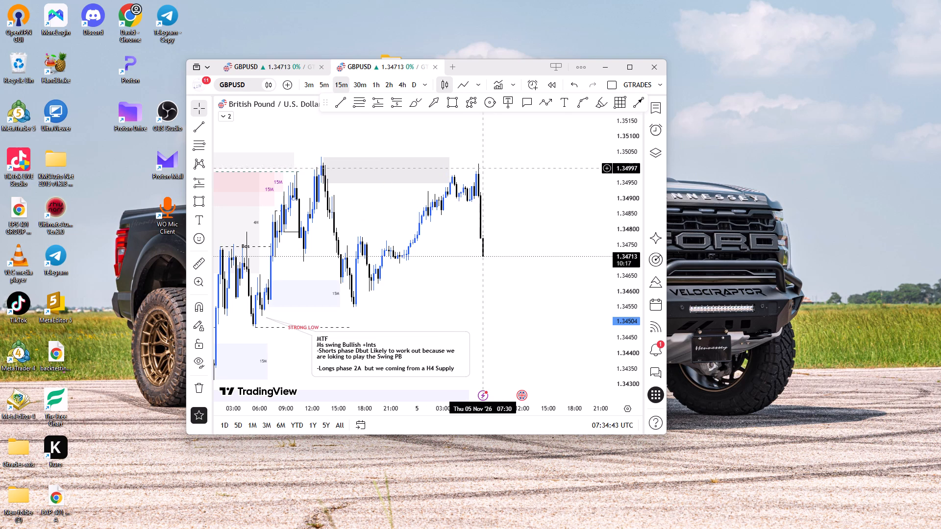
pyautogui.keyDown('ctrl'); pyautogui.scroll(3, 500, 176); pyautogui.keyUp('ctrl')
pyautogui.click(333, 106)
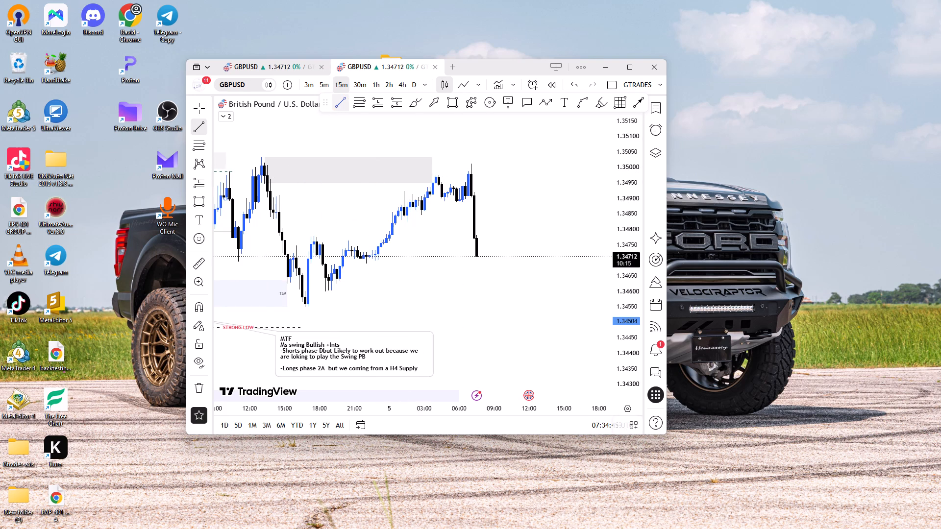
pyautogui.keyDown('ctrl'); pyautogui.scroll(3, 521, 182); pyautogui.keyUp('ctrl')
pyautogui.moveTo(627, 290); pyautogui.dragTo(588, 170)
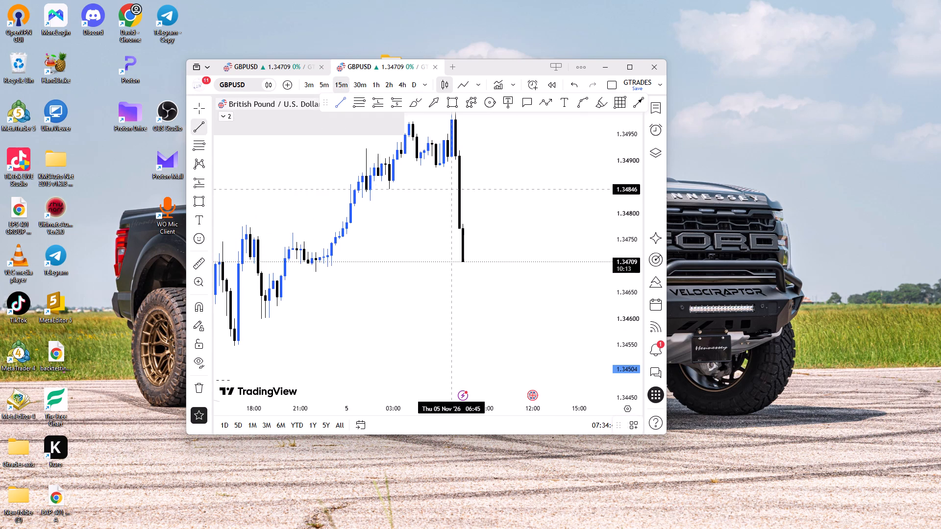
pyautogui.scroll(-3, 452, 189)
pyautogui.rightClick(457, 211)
# Draw a path along the late 4 November swings, from about 1.3462 through 1.3475, 1.3453 and 1.3479 to 1.3461.
pyautogui.moveTo(625, 162); pyautogui.dragTo(626, 178)
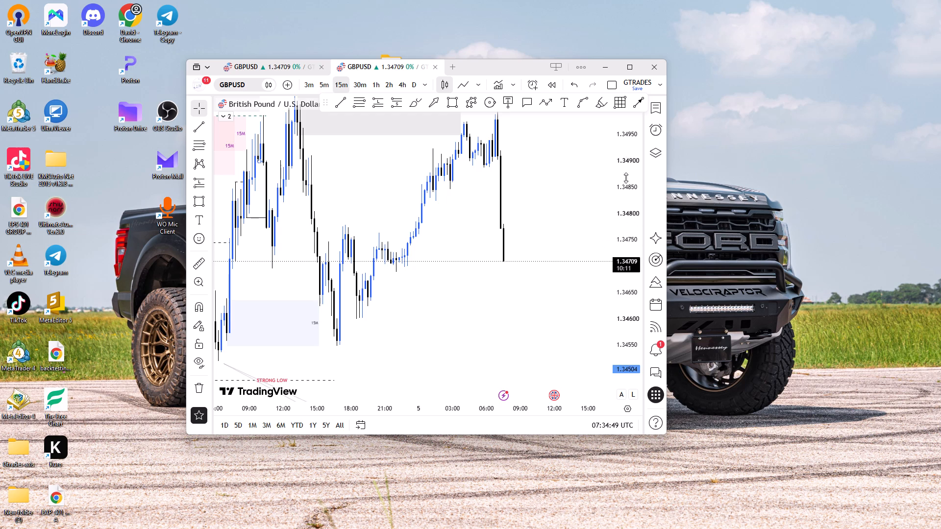
pyautogui.moveTo(626, 178); pyautogui.dragTo(565, 293)
pyautogui.moveTo(433, 318); pyautogui.dragTo(553, 261)
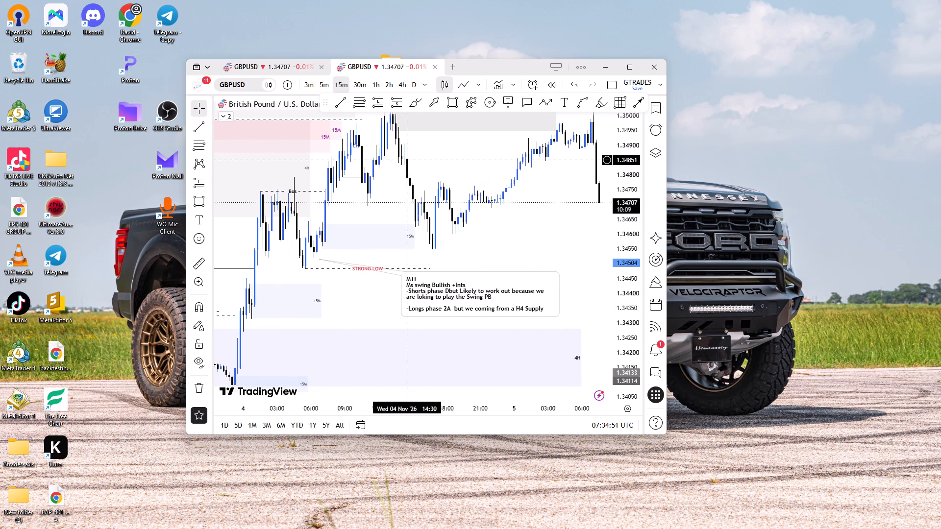
pyautogui.moveTo(436, 155); pyautogui.dragTo(428, 221)
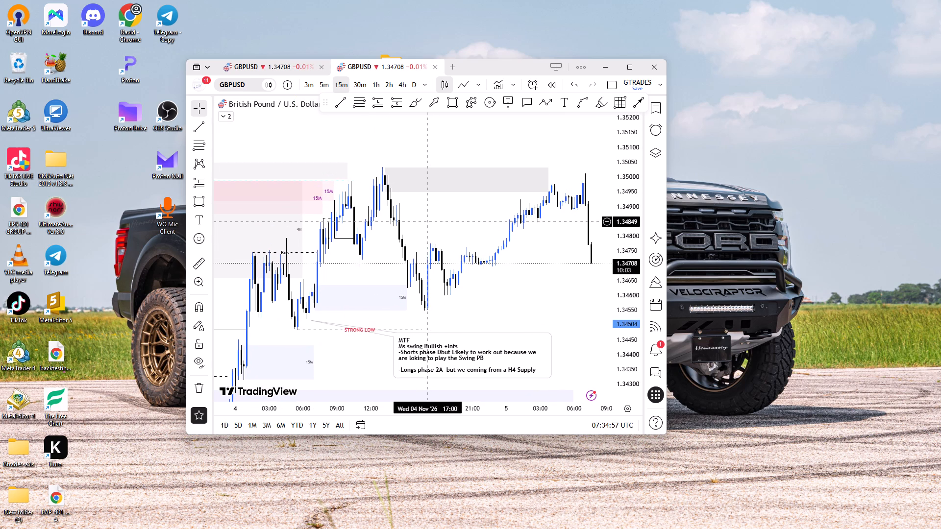
pyautogui.moveTo(428, 221); pyautogui.dragTo(465, 223)
pyautogui.keyDown('ctrl'); pyautogui.scroll(1, 470, 220); pyautogui.keyUp('ctrl')
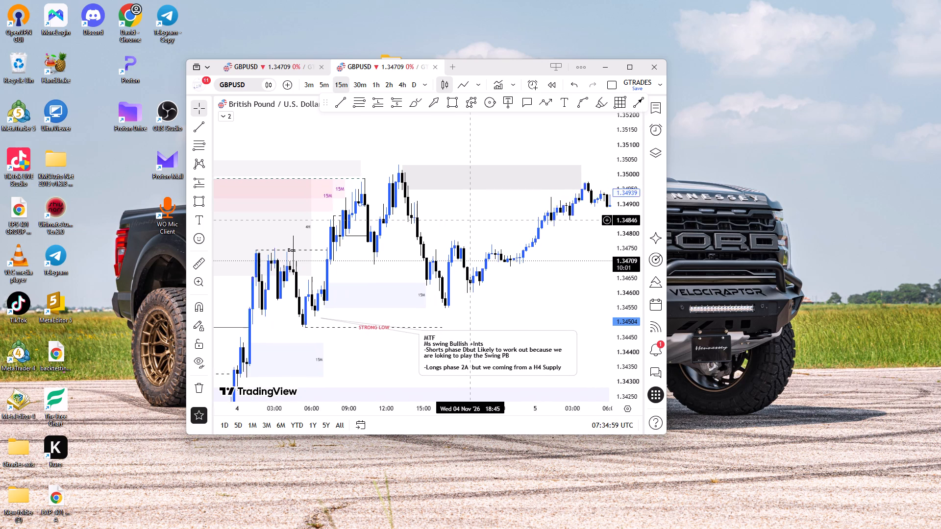
pyautogui.keyDown('ctrl'); pyautogui.scroll(1, 470, 220); pyautogui.keyUp('ctrl')
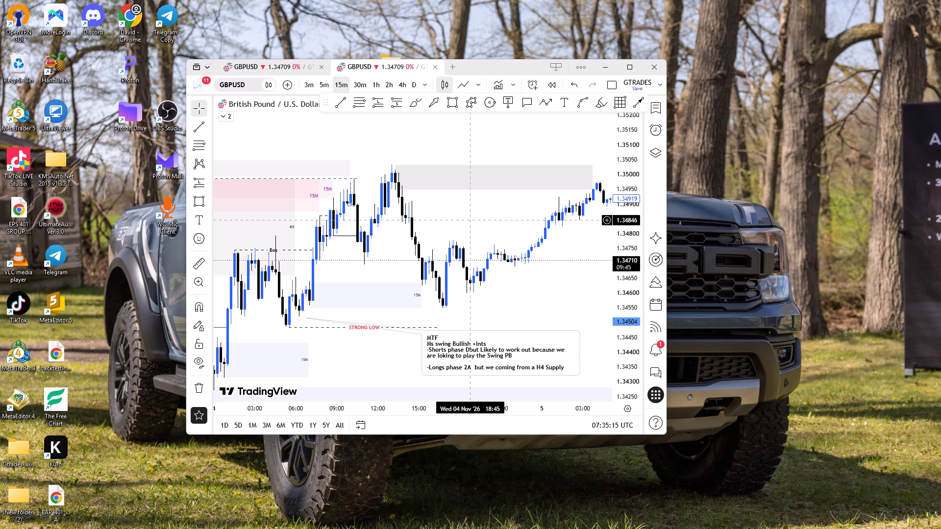
pyautogui.moveTo(470, 220); pyautogui.dragTo(385, 237)
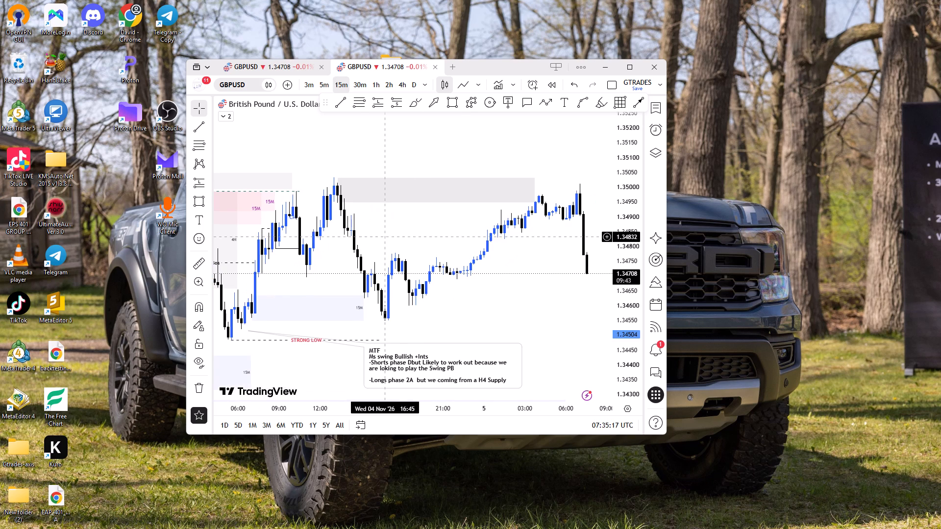
pyautogui.click(554, 103)
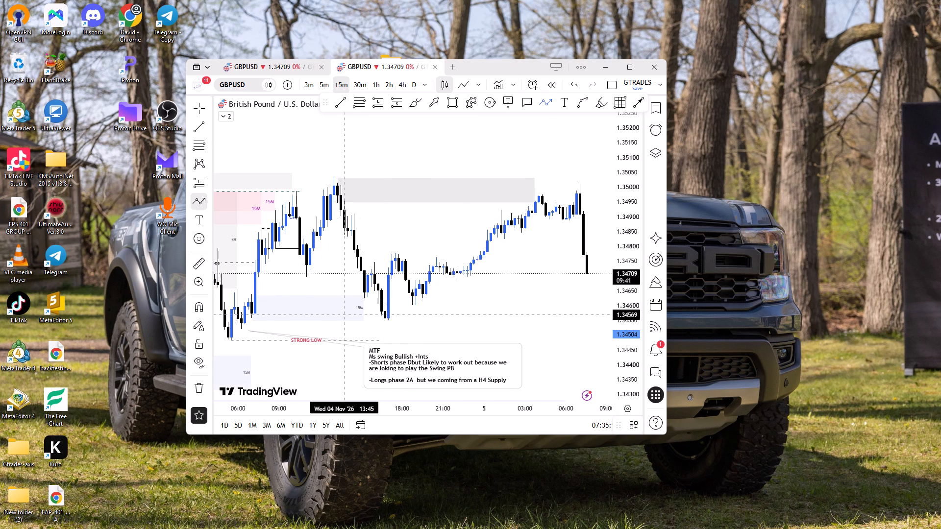
pyautogui.click(367, 298)
pyautogui.click(373, 261)
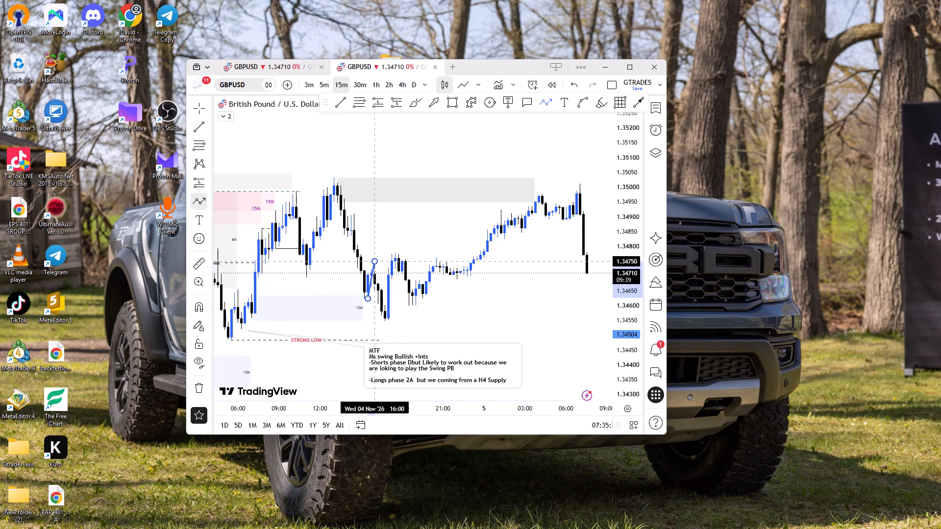
pyautogui.click(384, 325)
pyautogui.click(395, 248)
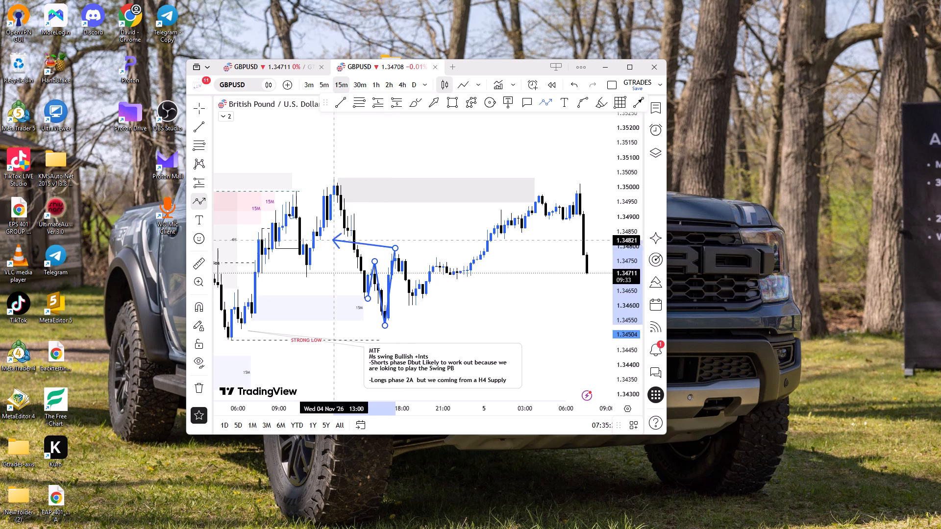
pyautogui.click(417, 301)
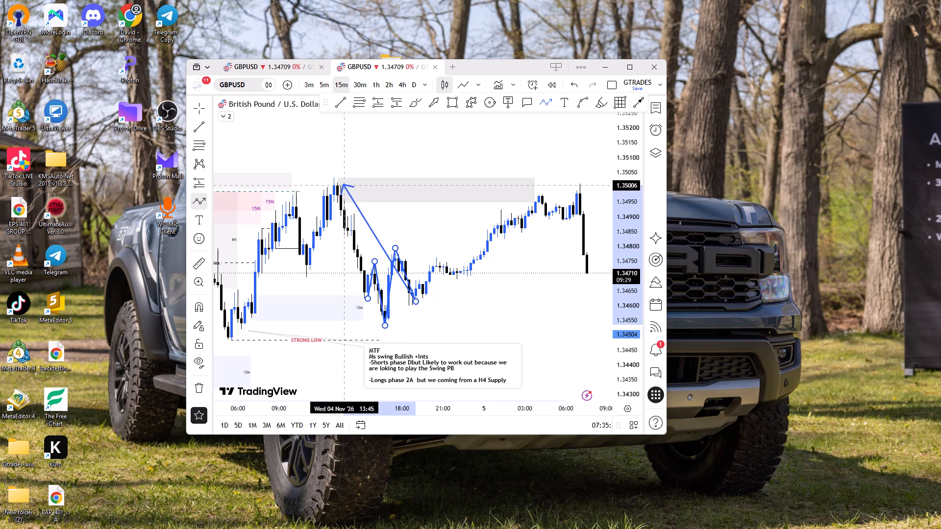
pyautogui.rightClick(536, 196)
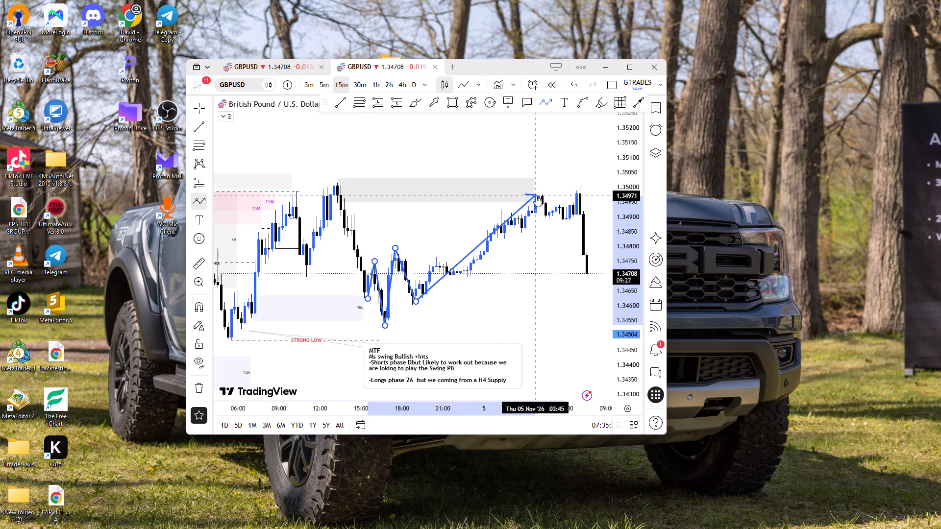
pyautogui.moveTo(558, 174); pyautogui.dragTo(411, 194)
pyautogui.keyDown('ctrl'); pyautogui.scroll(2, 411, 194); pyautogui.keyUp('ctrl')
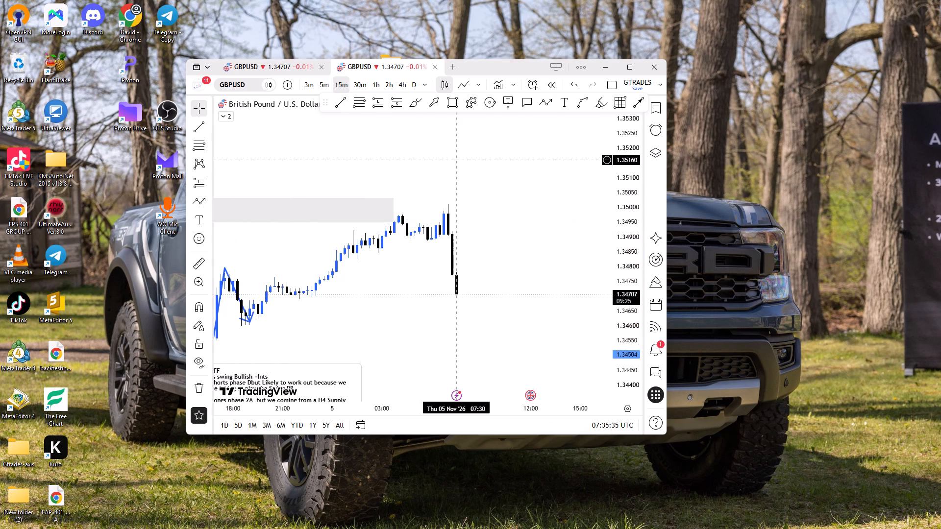
# Delete the blue swing path along the late 4 November swings.
pyautogui.moveTo(625, 273); pyautogui.dragTo(602, 213)
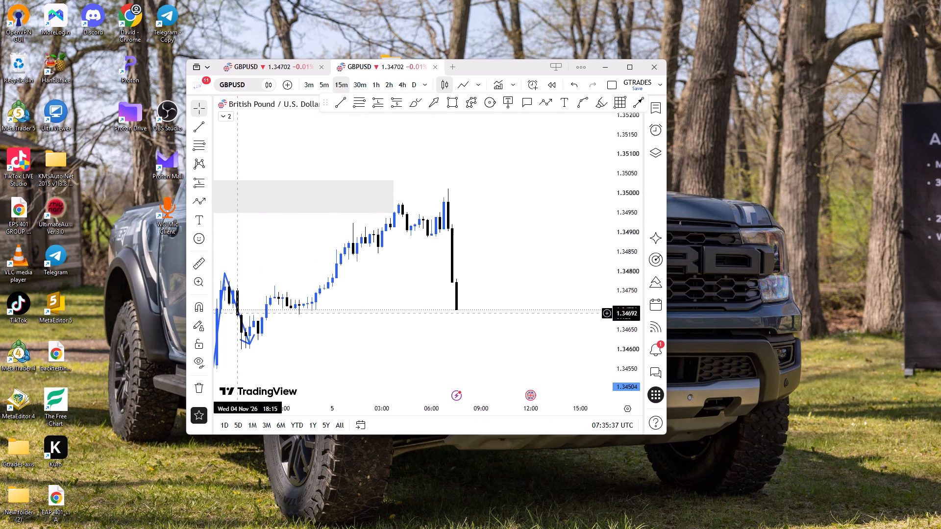
pyautogui.click(248, 344)
pyautogui.press('Delete')
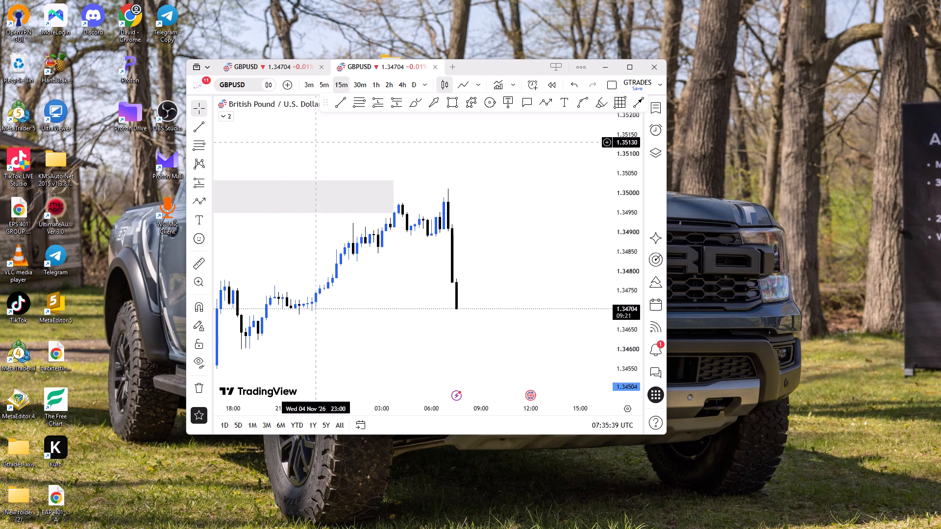
# Draw a horizontal trend line at the 5 November swing high, 1.34974, from about 04:15 to 06:45.
pyautogui.click(355, 98)
pyautogui.click(339, 104)
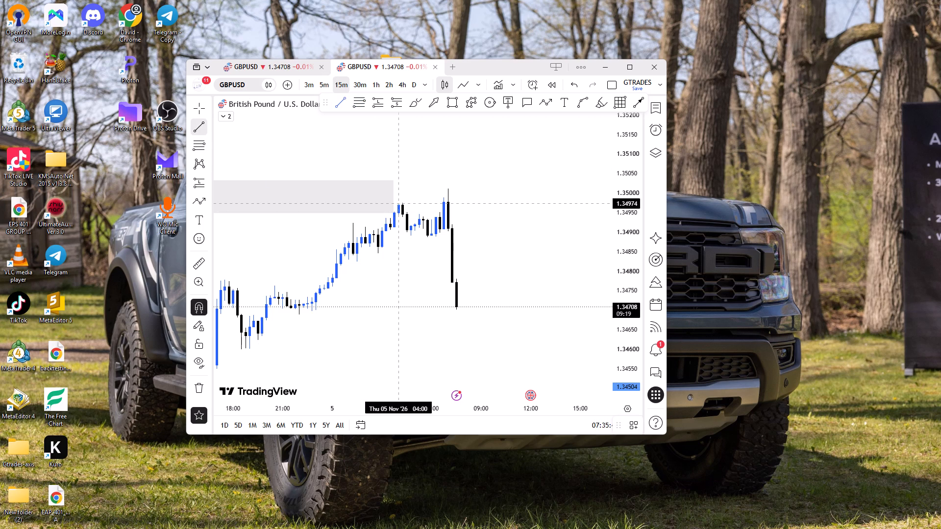
pyautogui.keyDown('ctrl'); pyautogui.click(402, 198); pyautogui.keyUp('ctrl')
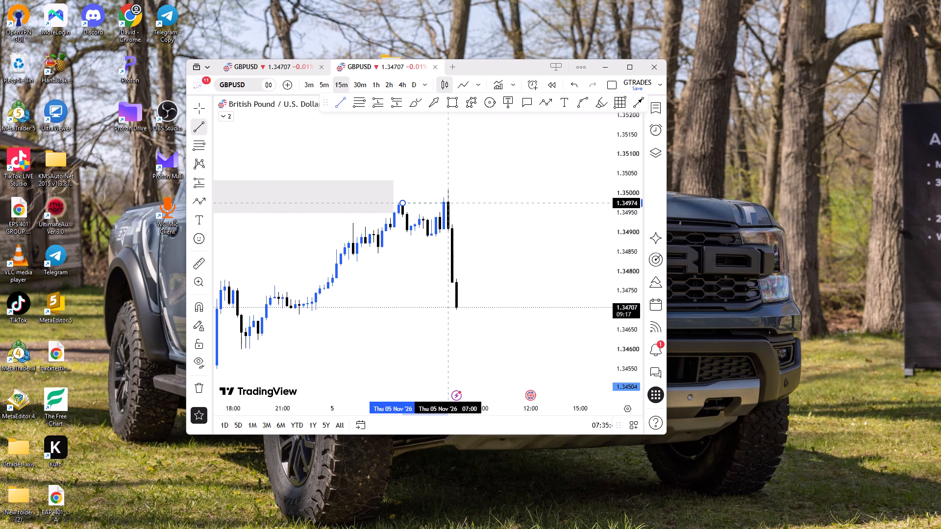
pyautogui.keyDown('shift'); pyautogui.click(443, 217); pyautogui.keyUp('shift')
pyautogui.click(491, 215)
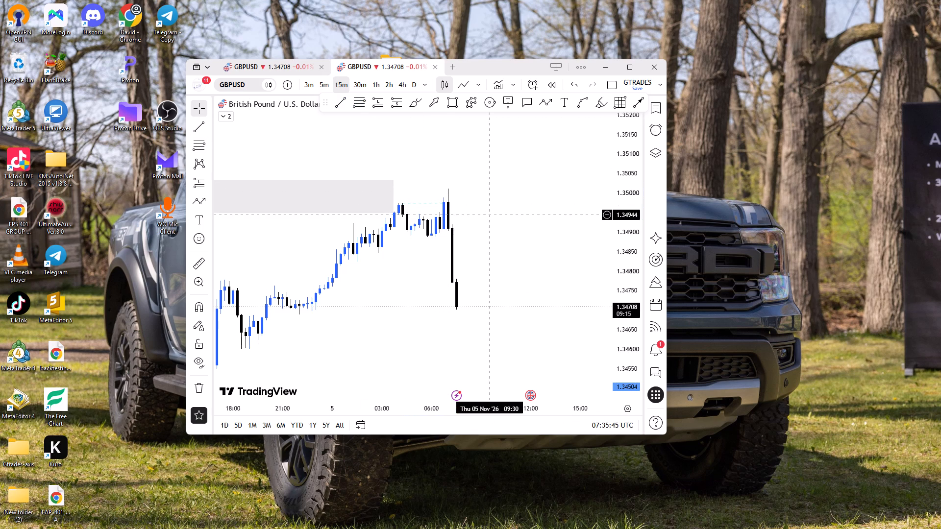
# Draw a horizontal trend line at the 5 November pullback low, about 1.3489, ending at the sell-off candle around 07:15.
pyautogui.keyDown('ctrl'); pyautogui.scroll(-3, 490, 215); pyautogui.keyUp('ctrl')
pyautogui.moveTo(505, 242); pyautogui.dragTo(457, 243)
pyautogui.click(333, 101)
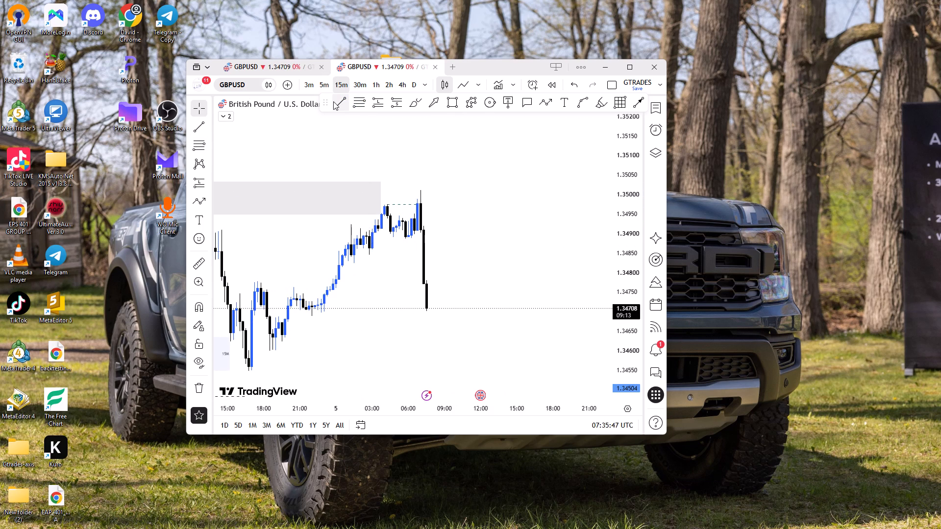
pyautogui.keyDown('ctrl'); pyautogui.click(404, 253); pyautogui.keyUp('ctrl')
pyautogui.keyDown('shift'); pyautogui.click(422, 242); pyautogui.keyUp('shift')
pyautogui.click(443, 225)
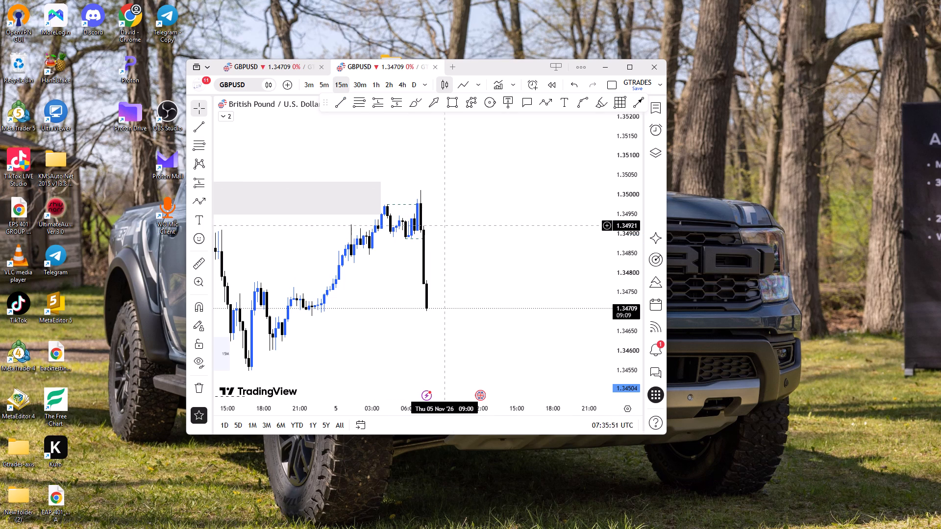
# Draw a supply zone rectangle at the 5 November high from 1.35011 down to 1.34909, extending it to 10:15.
pyautogui.keyDown('ctrl'); pyautogui.scroll(-1, 452, 199); pyautogui.keyUp('ctrl')
pyautogui.click(454, 87)
pyautogui.click(454, 100)
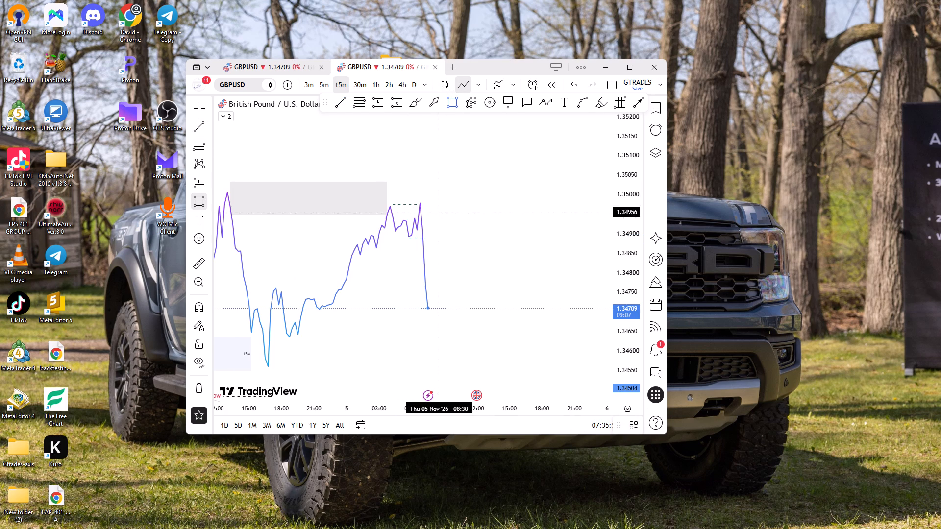
pyautogui.click(440, 80)
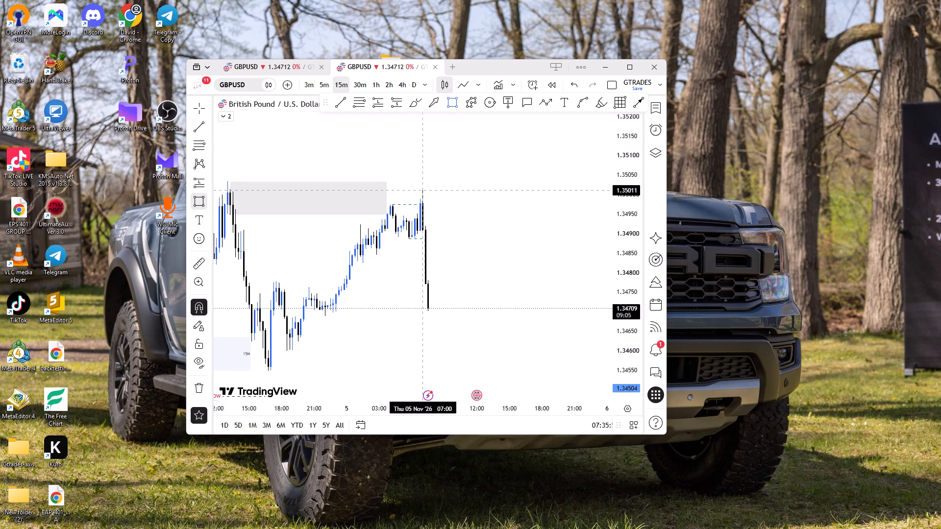
pyautogui.keyDown('ctrl'); pyautogui.click(421, 188); pyautogui.keyUp('ctrl')
pyautogui.keyDown('ctrl'); pyautogui.click(419, 228); pyautogui.keyUp('ctrl')
pyautogui.moveTo(423, 211); pyautogui.dragTo(428, 213)
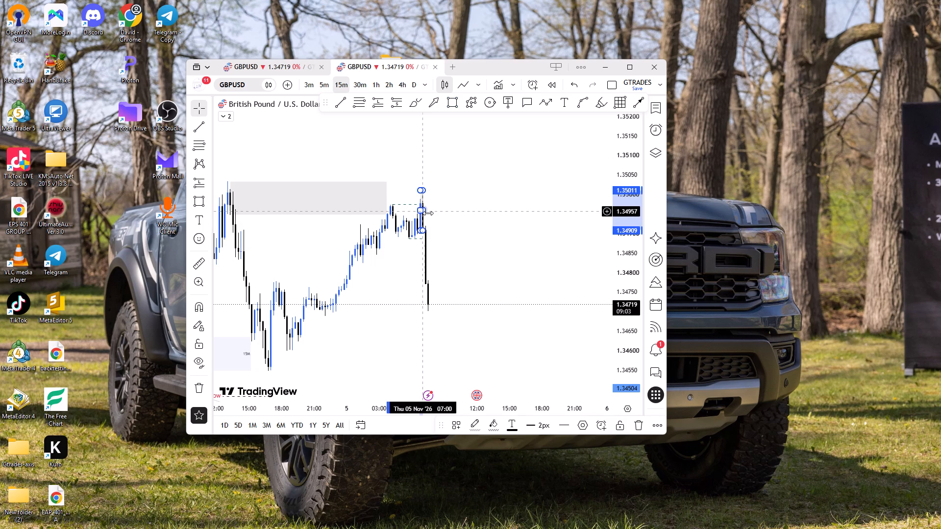
pyautogui.moveTo(428, 213); pyautogui.dragTo(458, 225)
# Apply the M15 Supply template to the 5 November zone and the 4 November high zone.
pyautogui.click(455, 427)
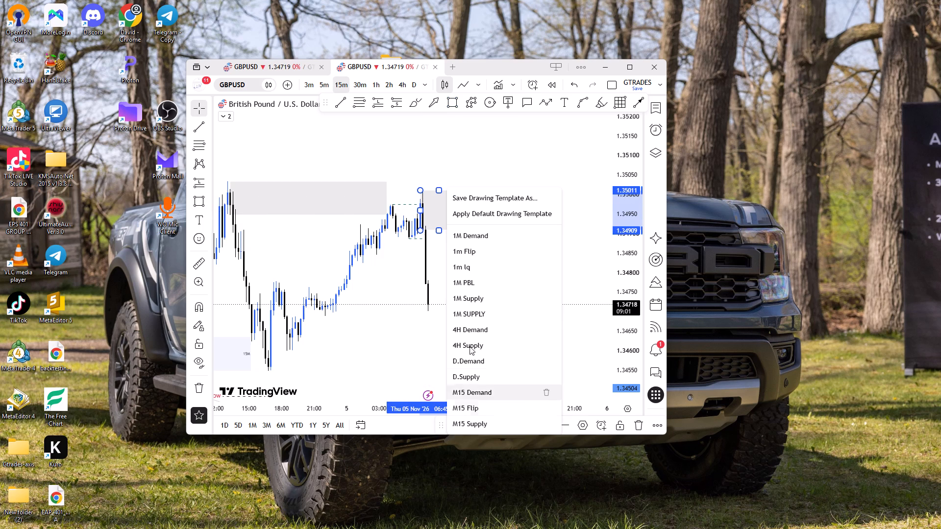
pyautogui.click(479, 424)
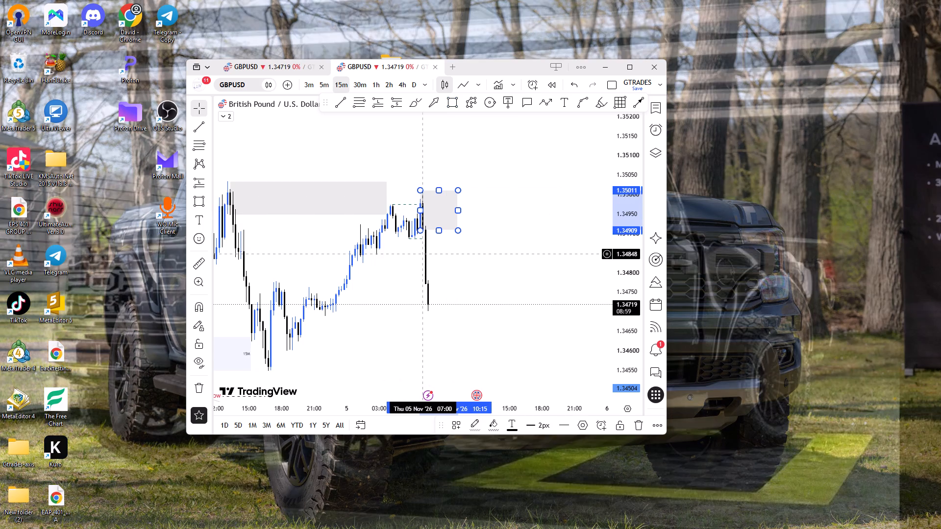
pyautogui.click(389, 193)
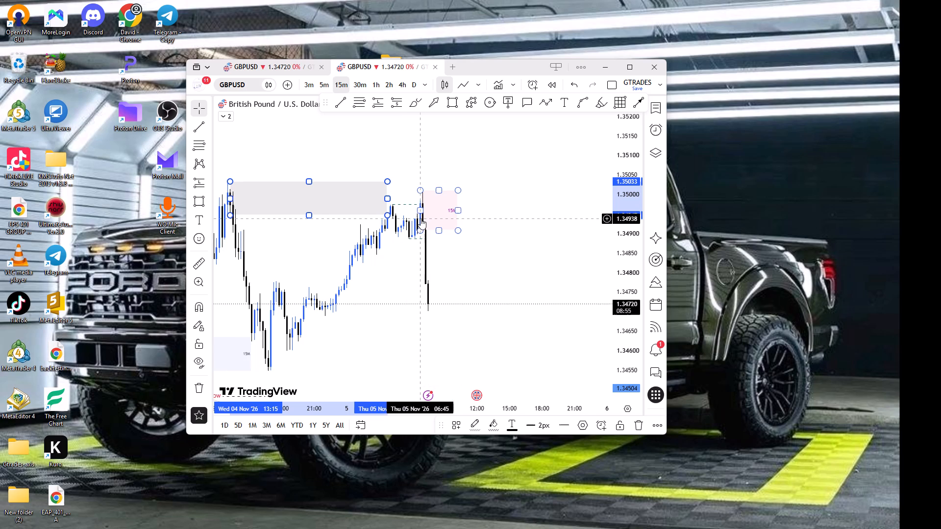
pyautogui.click(462, 427)
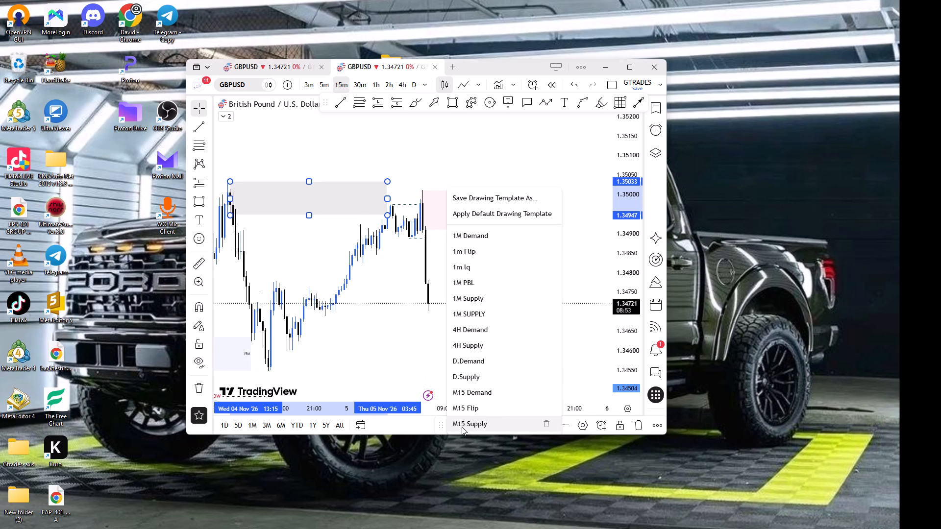
pyautogui.click(460, 421)
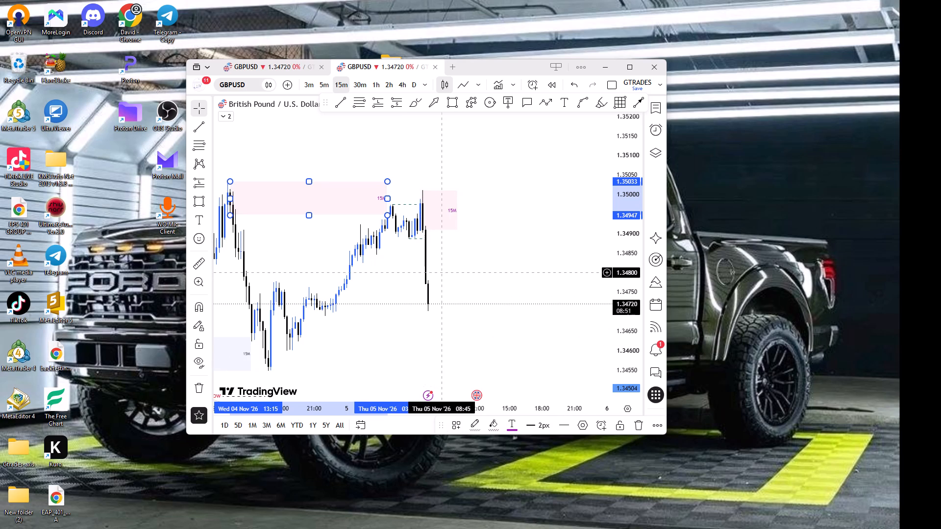
# Draw a projected path from about 1.34725 up to about 1.3490 below the new supply zone, and down to about 1.3451.
pyautogui.keyDown('ctrl'); pyautogui.scroll(6, 443, 272); pyautogui.keyUp('ctrl')
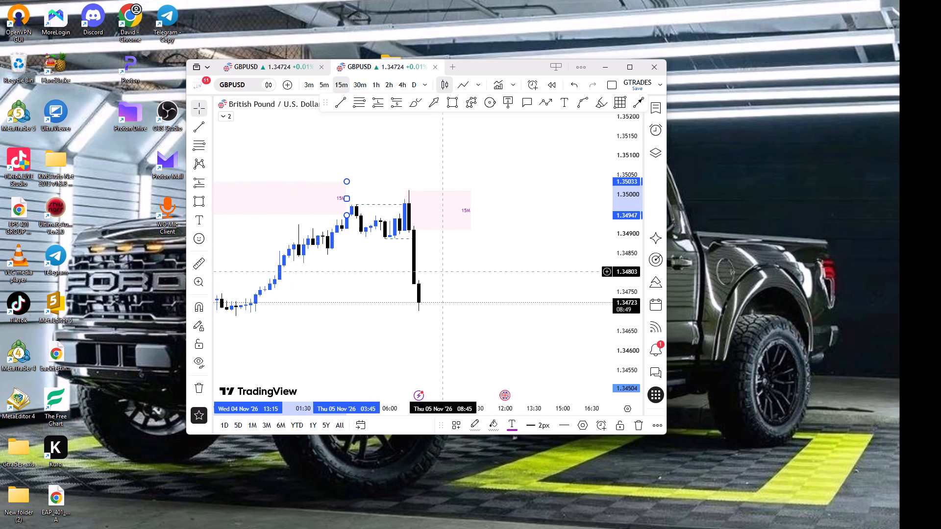
pyautogui.keyDown('ctrl'); pyautogui.scroll(-2, 459, 259); pyautogui.keyUp('ctrl')
pyautogui.moveTo(479, 290); pyautogui.dragTo(417, 291)
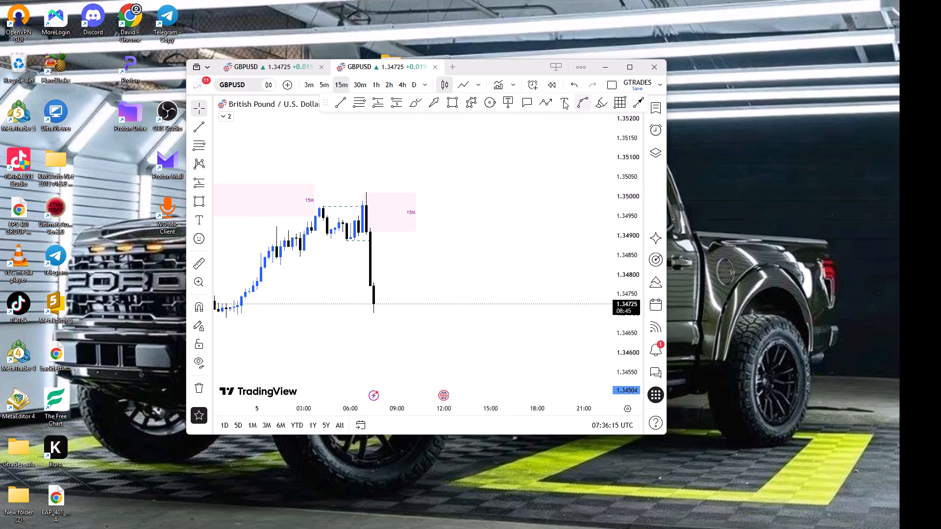
pyautogui.click(548, 100)
pyautogui.click(378, 304)
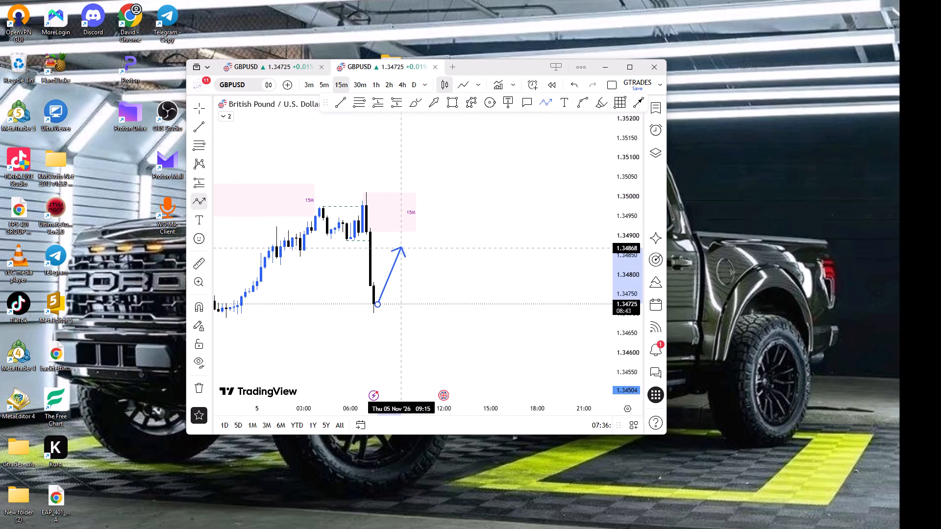
pyautogui.click(405, 236)
pyautogui.doubleClick(430, 386)
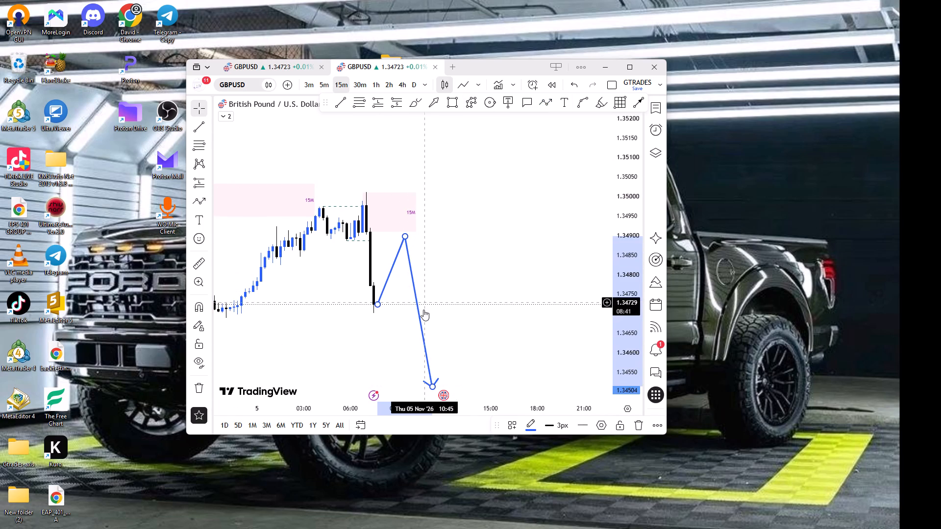
# Set the projected path's colour to dark grey and its line thickness to 2px.
pyautogui.click(535, 425)
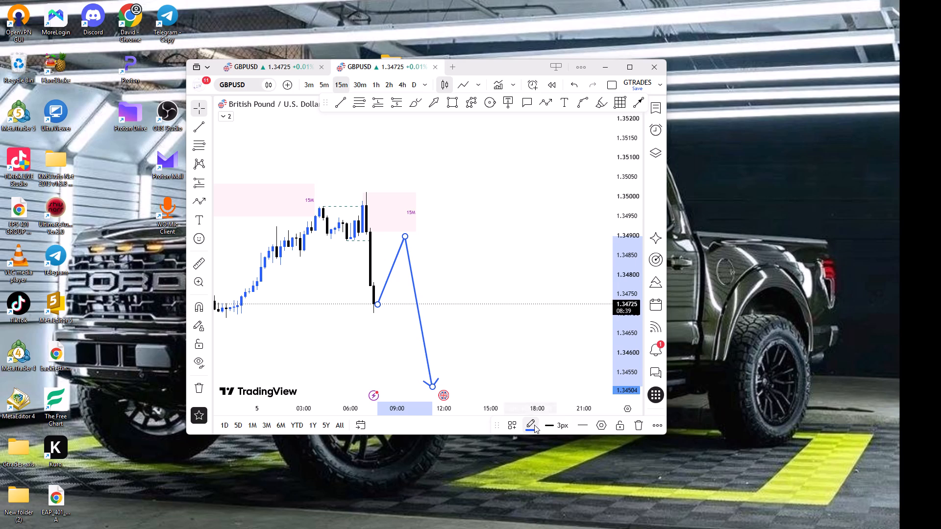
pyautogui.click(597, 287)
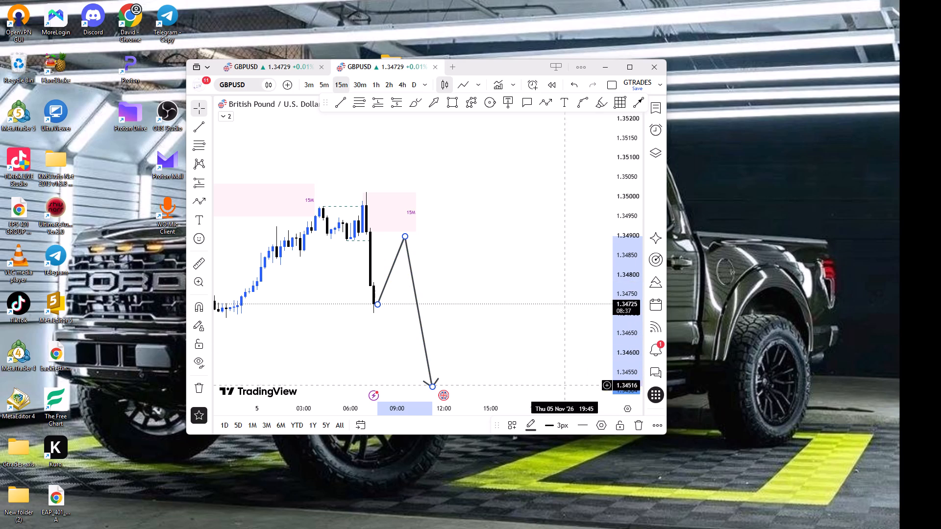
pyautogui.click(550, 422)
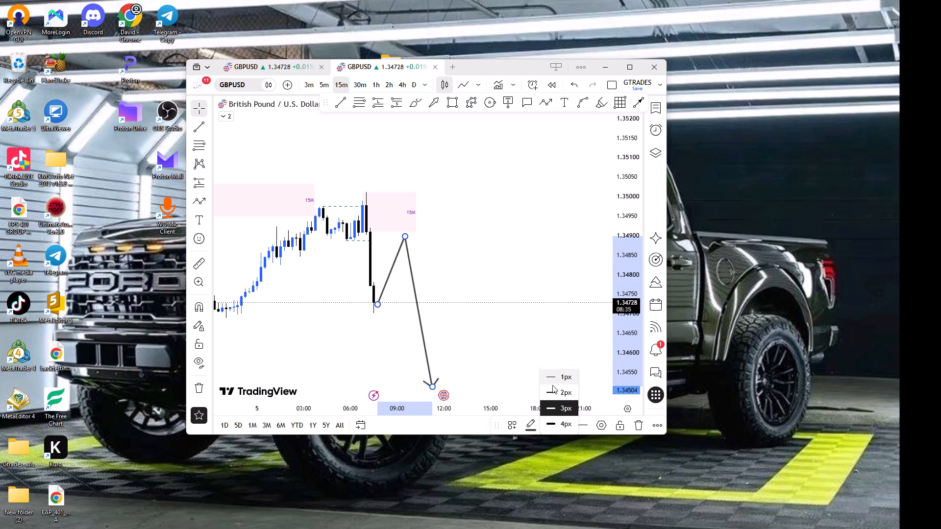
pyautogui.click(552, 392)
# Switch the GBPUSD chart to the 1-hour timeframe.
pyautogui.moveTo(503, 299); pyautogui.dragTo(481, 253)
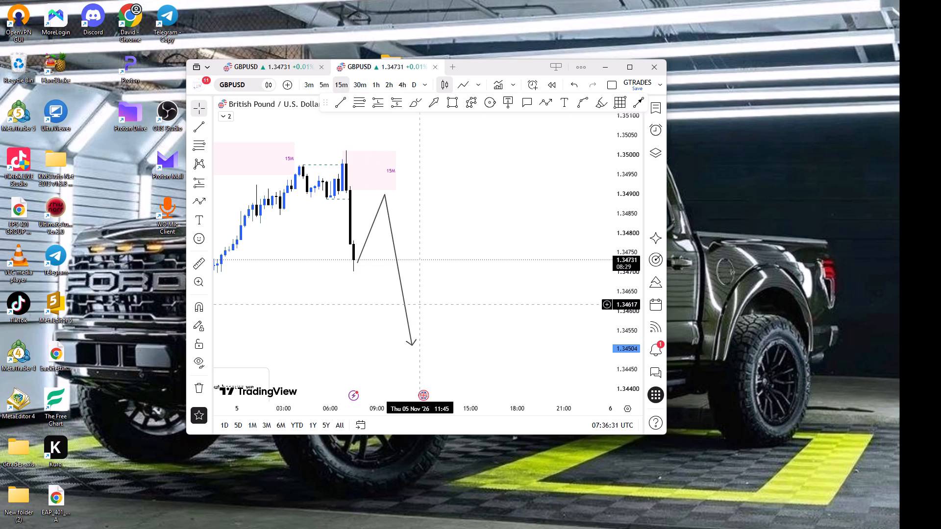
pyautogui.scroll(-3, 420, 304)
pyautogui.click(379, 83)
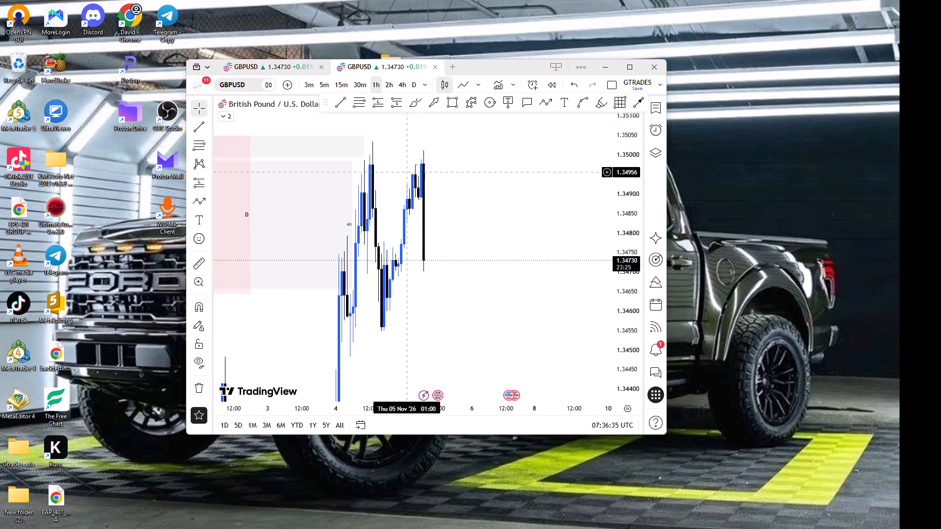
# Draw a horizontal trend line at 1.34695 from the 4 November 11:00 candle low to 15:00.
pyautogui.keyDown('ctrl'); pyautogui.scroll(3, 410, 171); pyautogui.keyUp('ctrl')
pyautogui.keyDown('ctrl'); pyautogui.scroll(1, 393, 110); pyautogui.keyUp('ctrl')
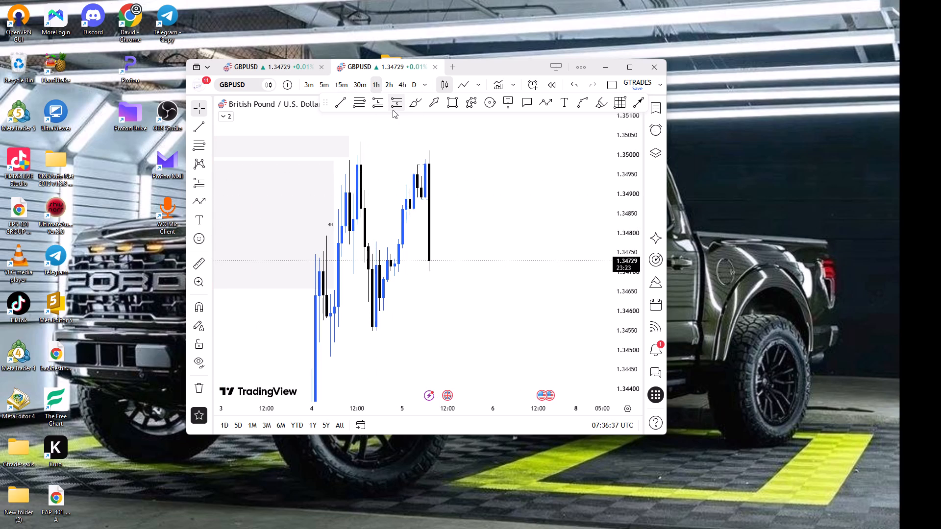
pyautogui.keyDown('ctrl'); pyautogui.scroll(2, 393, 110); pyautogui.keyUp('ctrl')
pyautogui.keyDown('ctrl'); pyautogui.scroll(2, 341, 106); pyautogui.keyUp('ctrl')
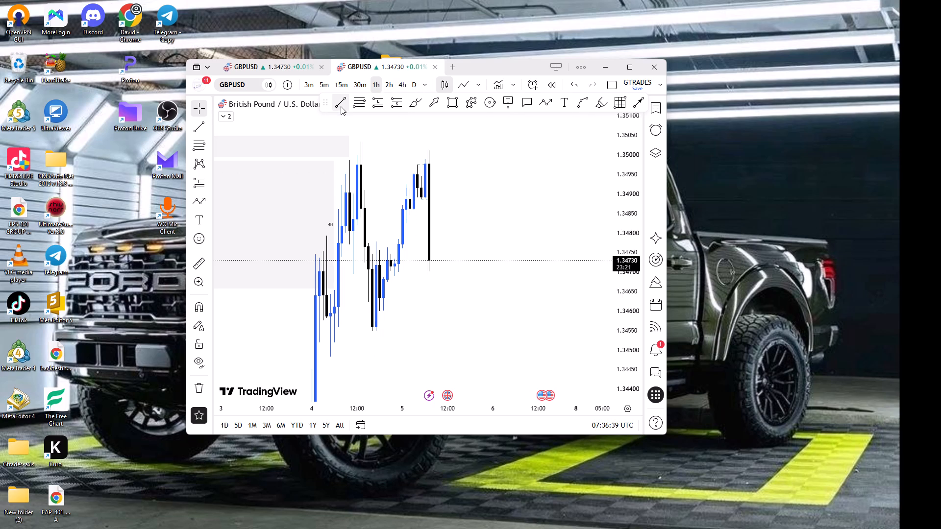
pyautogui.keyDown('ctrl'); pyautogui.scroll(4, 341, 106); pyautogui.keyUp('ctrl')
pyautogui.keyDown('ctrl'); pyautogui.scroll(4, 438, 276); pyautogui.keyUp('ctrl')
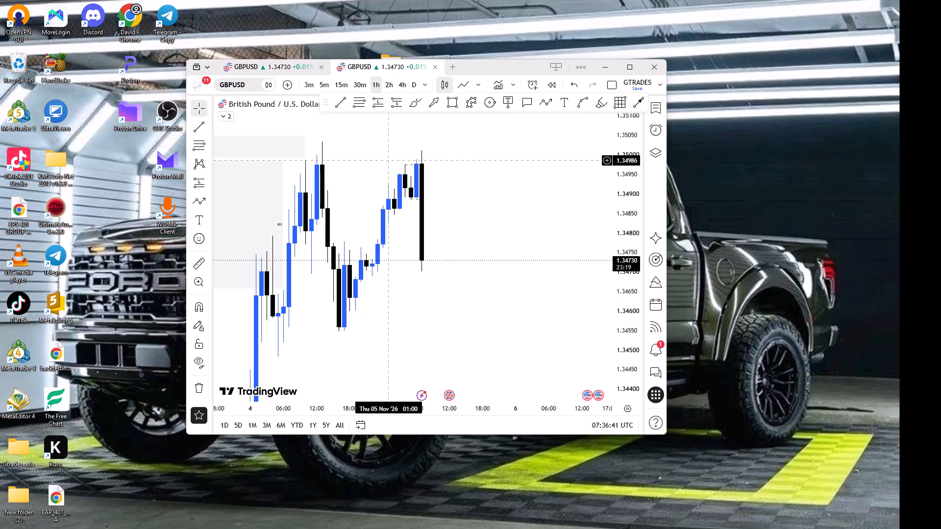
pyautogui.moveTo(387, 160); pyautogui.dragTo(465, 200)
pyautogui.keyDown('ctrl'); pyautogui.scroll(1, 462, 200); pyautogui.keyUp('ctrl')
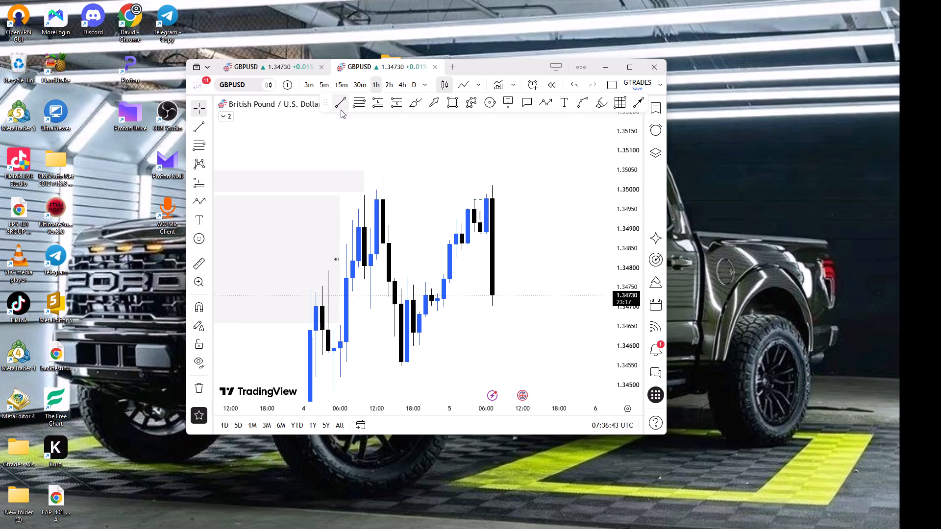
pyautogui.click(339, 107)
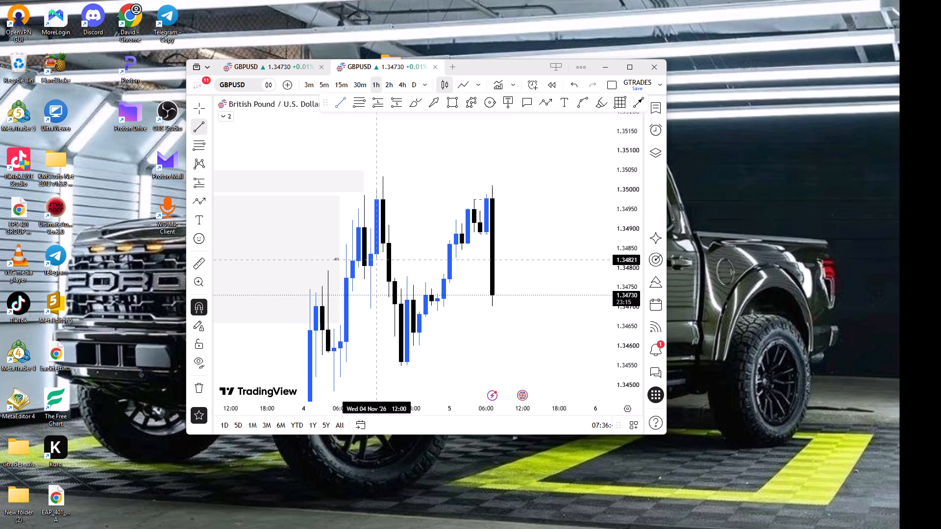
pyautogui.keyDown('ctrl'); pyautogui.click(370, 320); pyautogui.keyUp('ctrl')
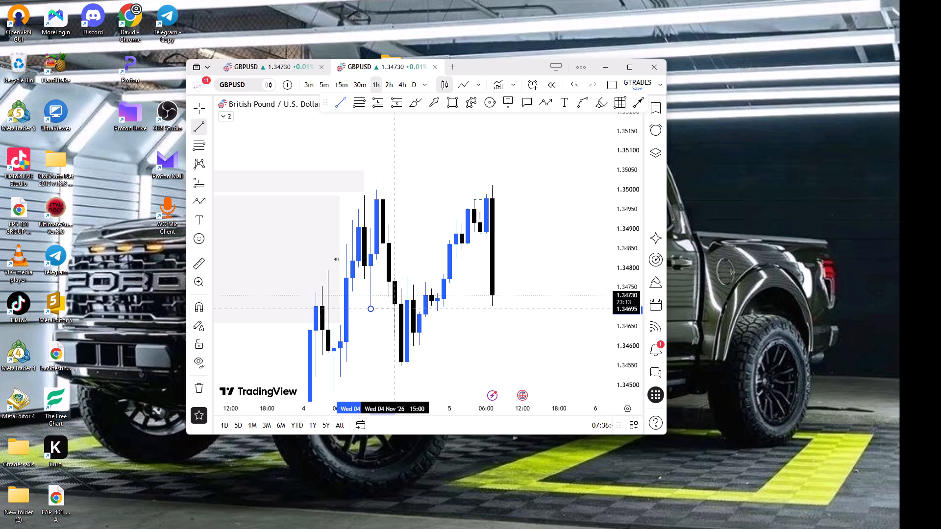
pyautogui.keyDown('shift'); pyautogui.click(394, 316); pyautogui.keyUp('shift')
pyautogui.click(410, 244)
# Show the hidden CHoCH Finder indicator on the 1-hour chart.
pyautogui.moveTo(410, 244); pyautogui.dragTo(394, 218)
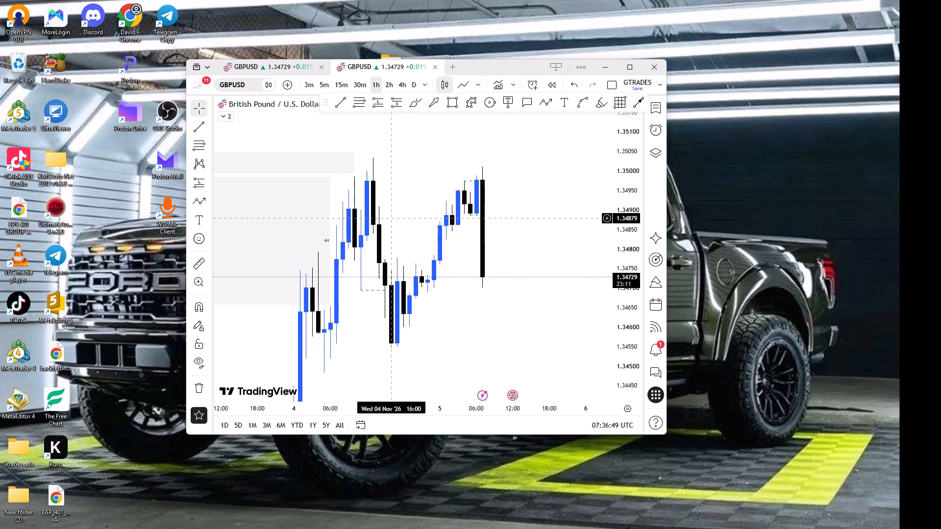
pyautogui.moveTo(394, 218); pyautogui.dragTo(392, 217)
pyautogui.click(227, 117)
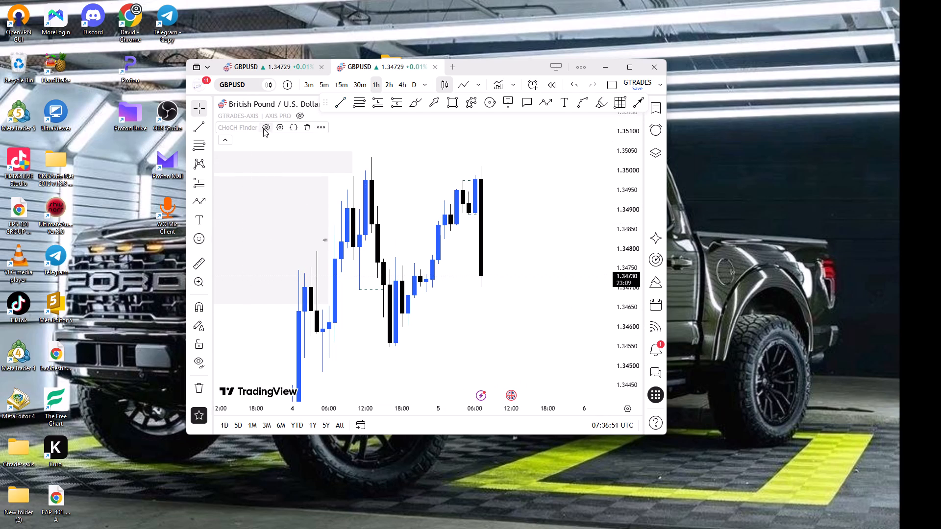
pyautogui.click(263, 128)
pyautogui.moveTo(405, 159); pyautogui.dragTo(345, 170)
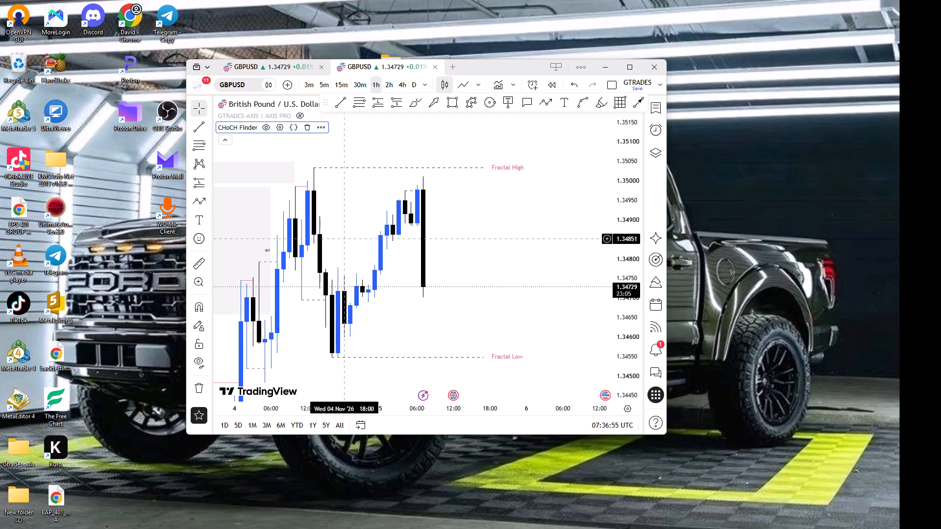
pyautogui.click(221, 141)
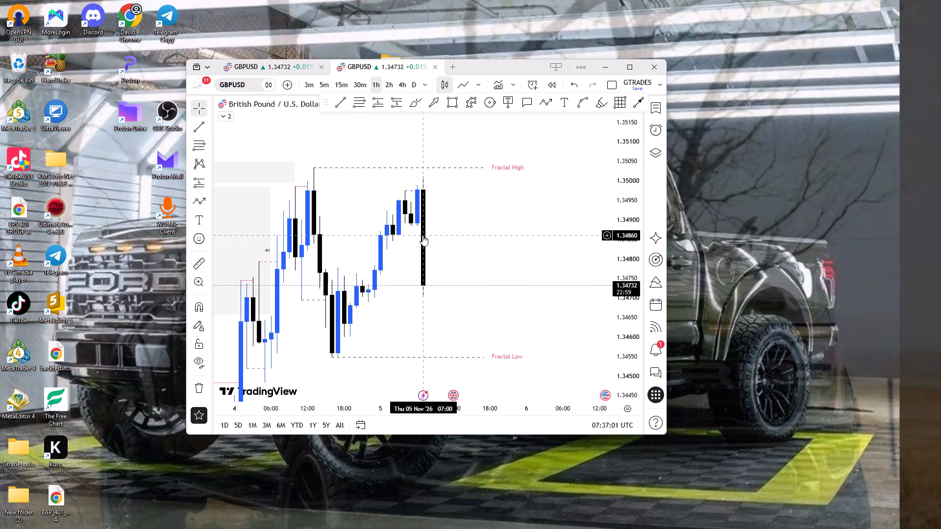
pyautogui.moveTo(623, 182); pyautogui.dragTo(594, 290)
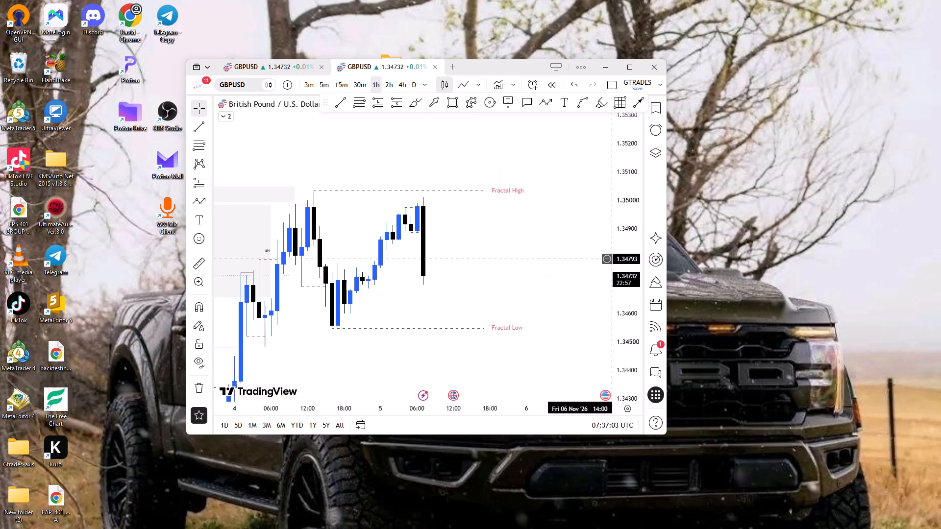
# Draw a horizontal trend line at 1.34483 from the 4 November 05:00 candle low to 5 November 11:00.
pyautogui.moveTo(395, 343); pyautogui.dragTo(432, 296)
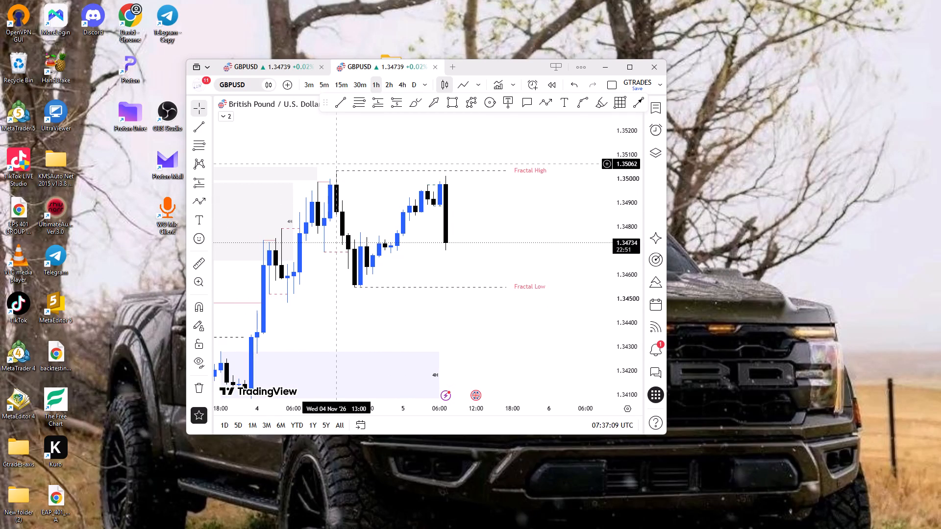
pyautogui.click(334, 106)
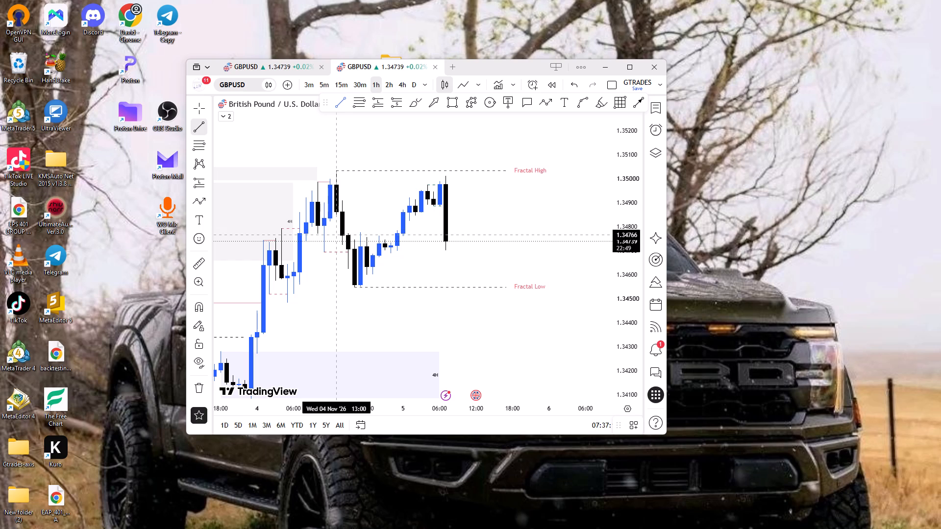
pyautogui.keyDown('ctrl'); pyautogui.click(287, 313); pyautogui.keyUp('ctrl')
pyautogui.keyDown('shift'); pyautogui.click(468, 312); pyautogui.keyUp('shift')
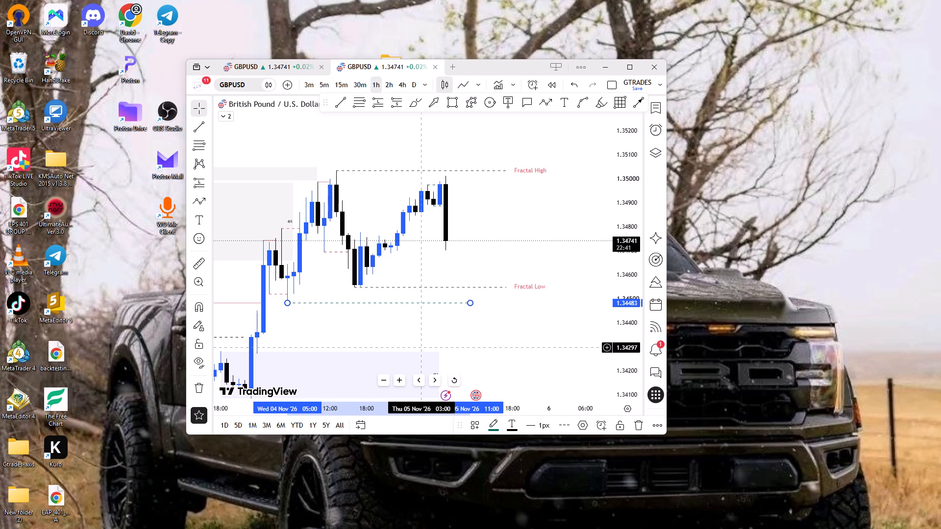
# Switch GBPUSD to the 30-minute timeframe and extend the STRONG LOW line's end to 5 November 08:30.
pyautogui.click(362, 81)
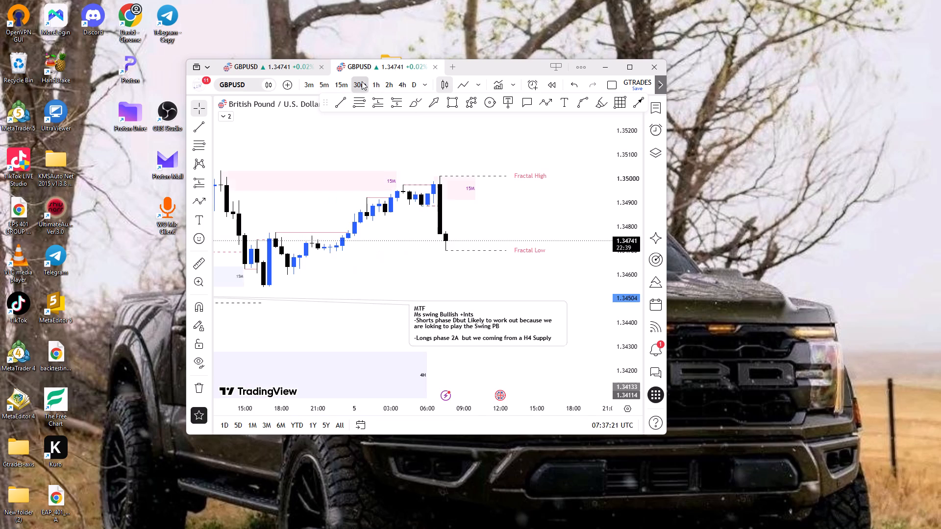
pyautogui.scroll(-5, 361, 138)
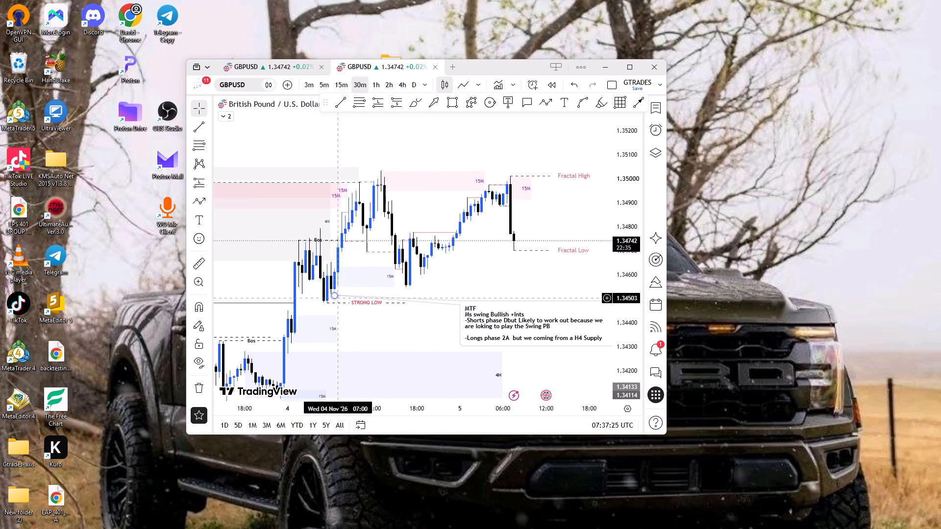
pyautogui.moveTo(406, 301); pyautogui.dragTo(521, 309)
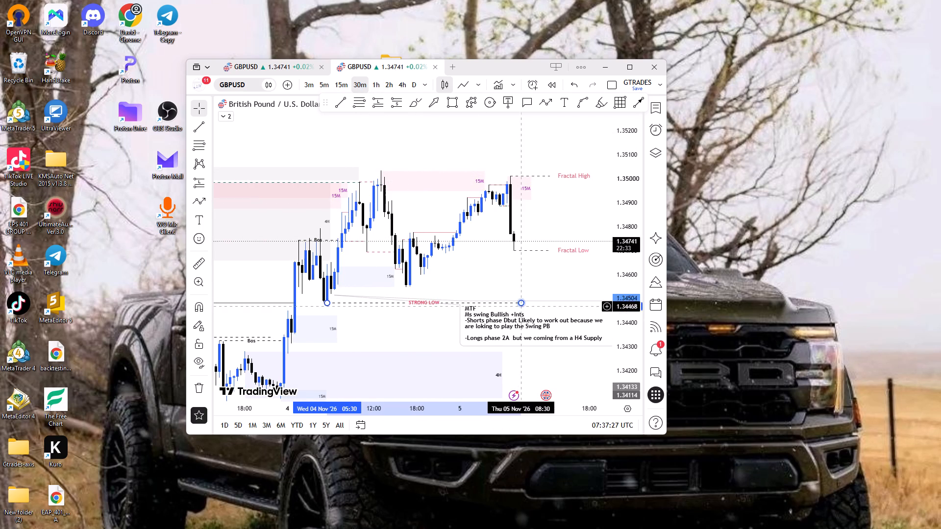
pyautogui.click(505, 267)
# Move the MTF note callout off the lower price area to above the Fractal High, at about 1.3522.
pyautogui.moveTo(517, 326); pyautogui.dragTo(446, 156)
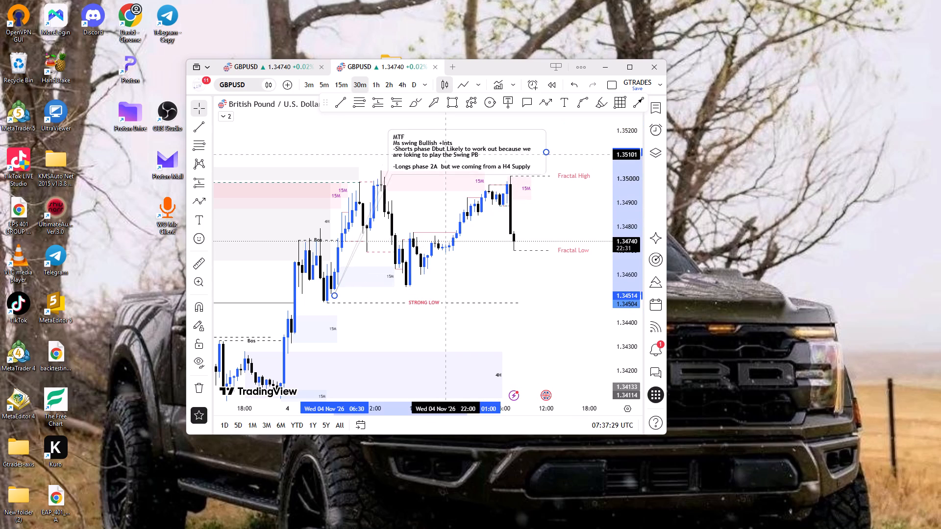
pyautogui.moveTo(446, 156); pyautogui.dragTo(447, 158)
pyautogui.moveTo(477, 280); pyautogui.dragTo(406, 300)
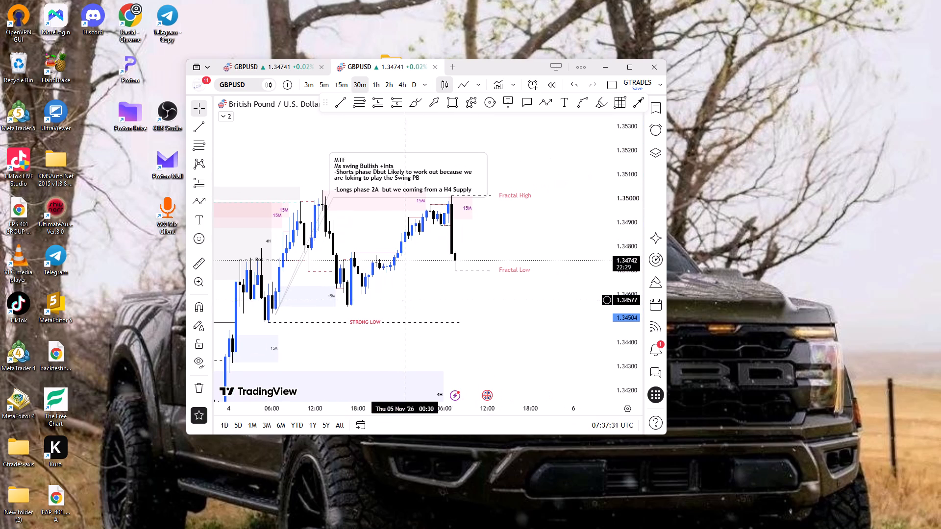
pyautogui.keyDown('ctrl'); pyautogui.scroll(1, 414, 293); pyautogui.keyUp('ctrl')
pyautogui.scroll(-3, 421, 195)
pyautogui.moveTo(433, 176); pyautogui.dragTo(431, 146)
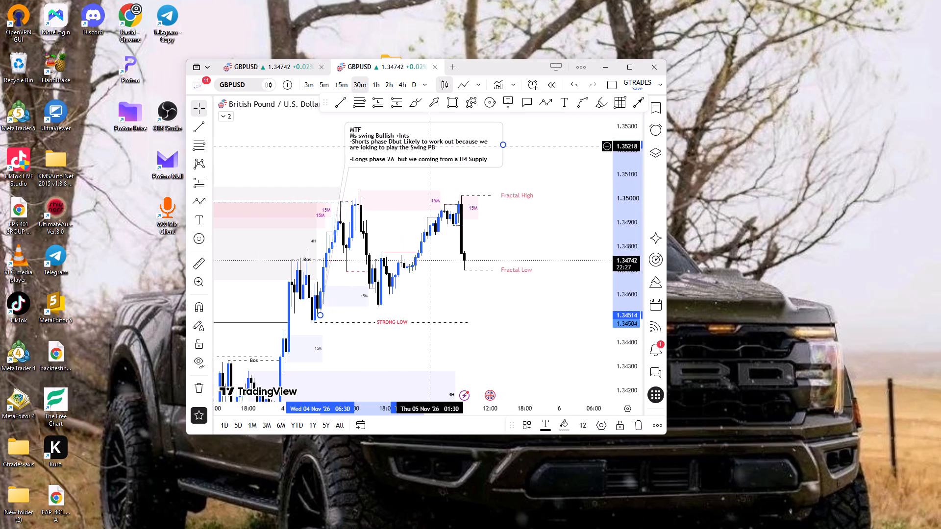
# Draw a path along the swings from the 4 November high through about 1.3449, 1.3503 and 1.3455, ending at 1.35075 on 5 November 04:00.
pyautogui.moveTo(405, 217); pyautogui.dragTo(422, 216)
pyautogui.keyDown('ctrl'); pyautogui.scroll(1, 424, 215); pyautogui.keyUp('ctrl')
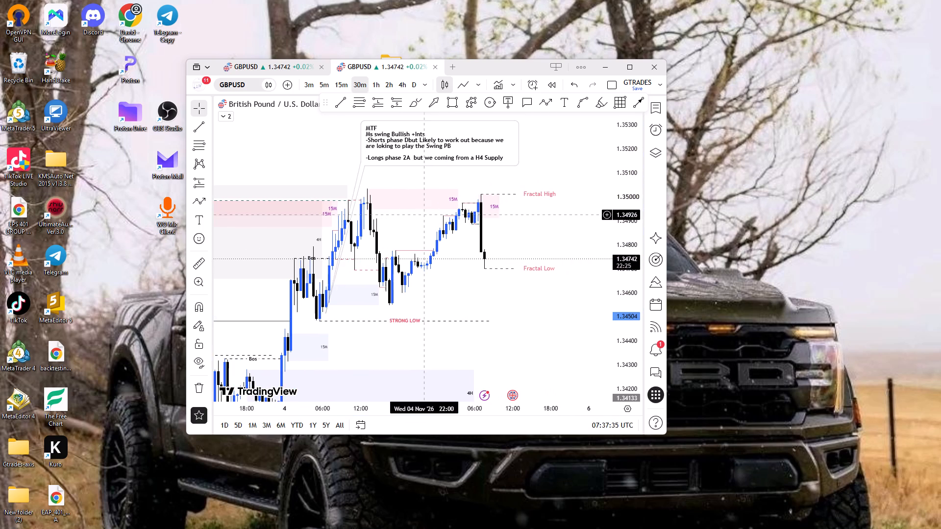
pyautogui.keyDown('ctrl'); pyautogui.scroll(4, 461, 263); pyautogui.keyUp('ctrl')
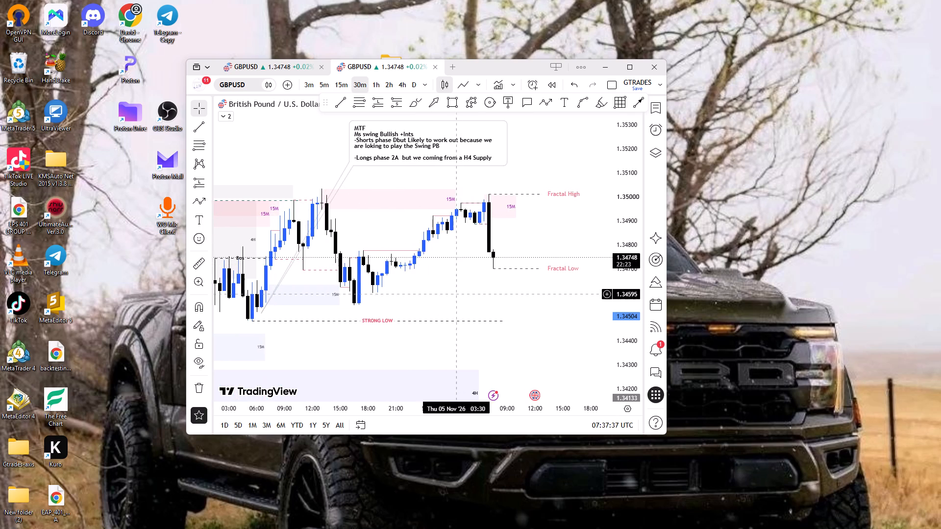
pyautogui.moveTo(459, 297); pyautogui.dragTo(535, 307)
pyautogui.moveTo(631, 348); pyautogui.dragTo(616, 243)
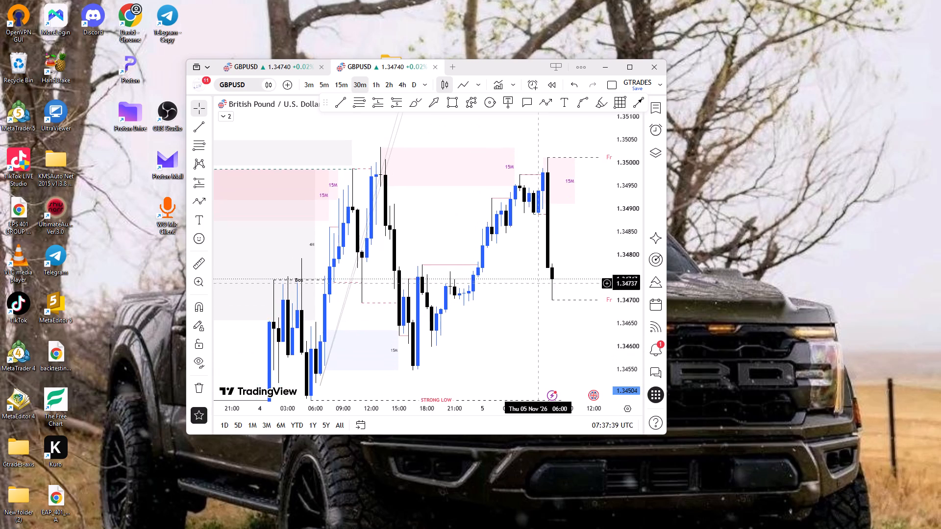
pyautogui.moveTo(624, 203); pyautogui.dragTo(623, 246)
pyautogui.moveTo(547, 308); pyautogui.dragTo(570, 286)
pyautogui.click(551, 101)
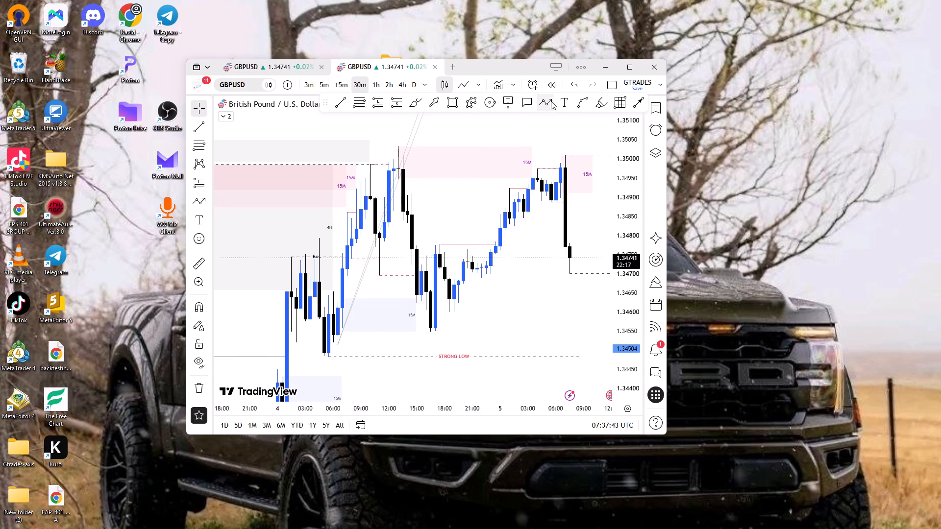
pyautogui.click(312, 241)
pyautogui.click(324, 354)
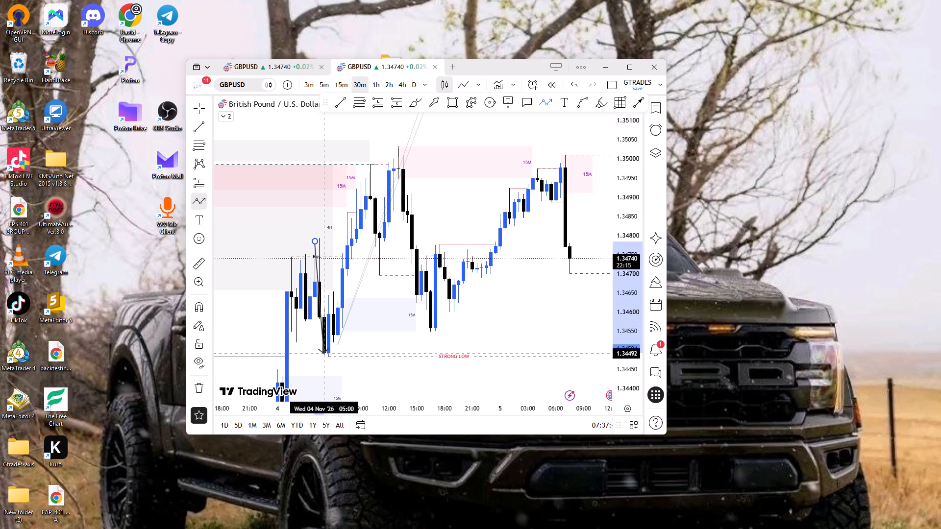
pyautogui.click(396, 148)
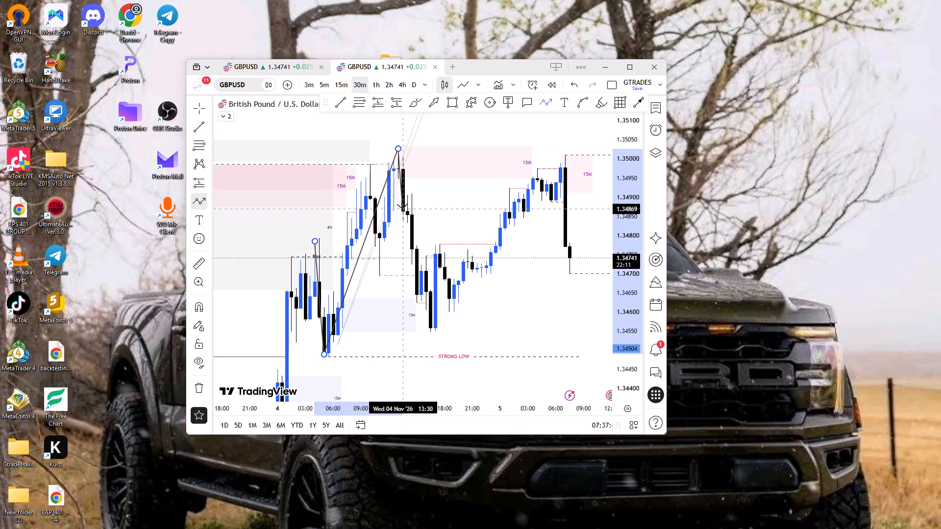
pyautogui.click(433, 331)
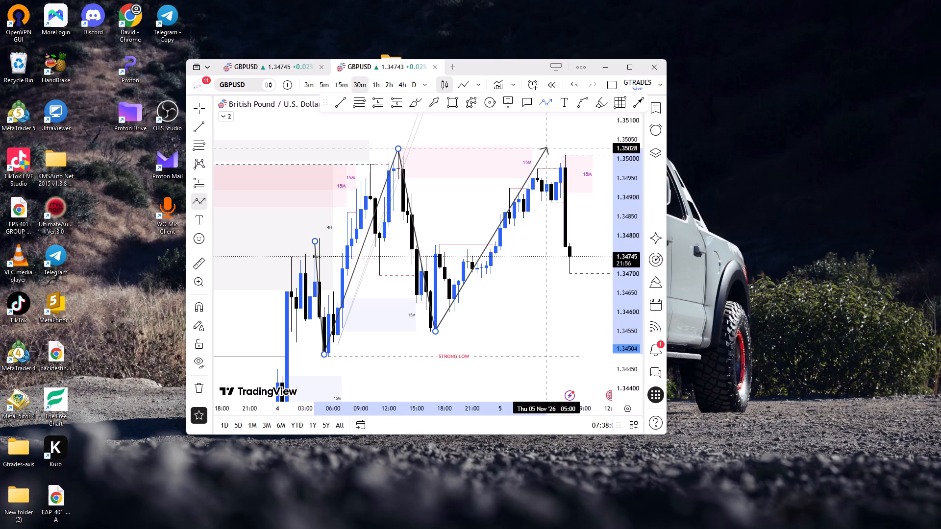
pyautogui.doubleClick(539, 130)
pyautogui.click(557, 305)
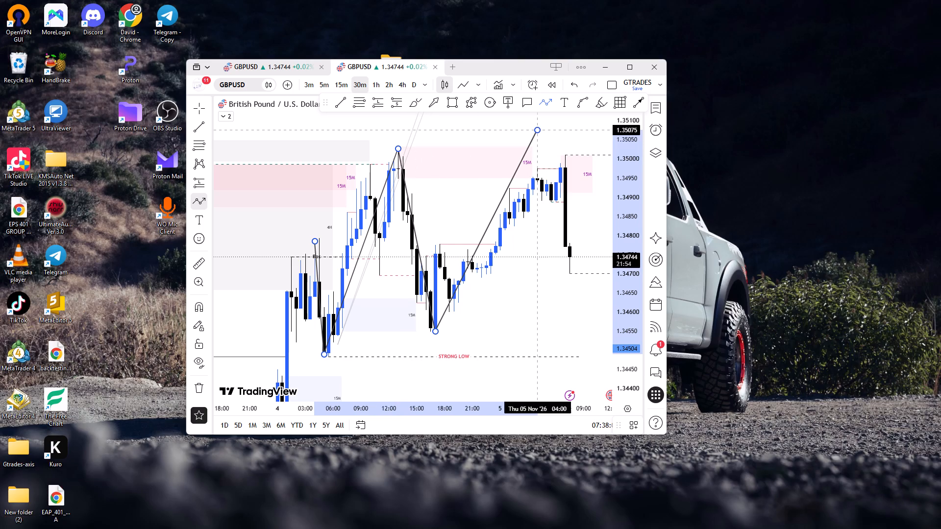